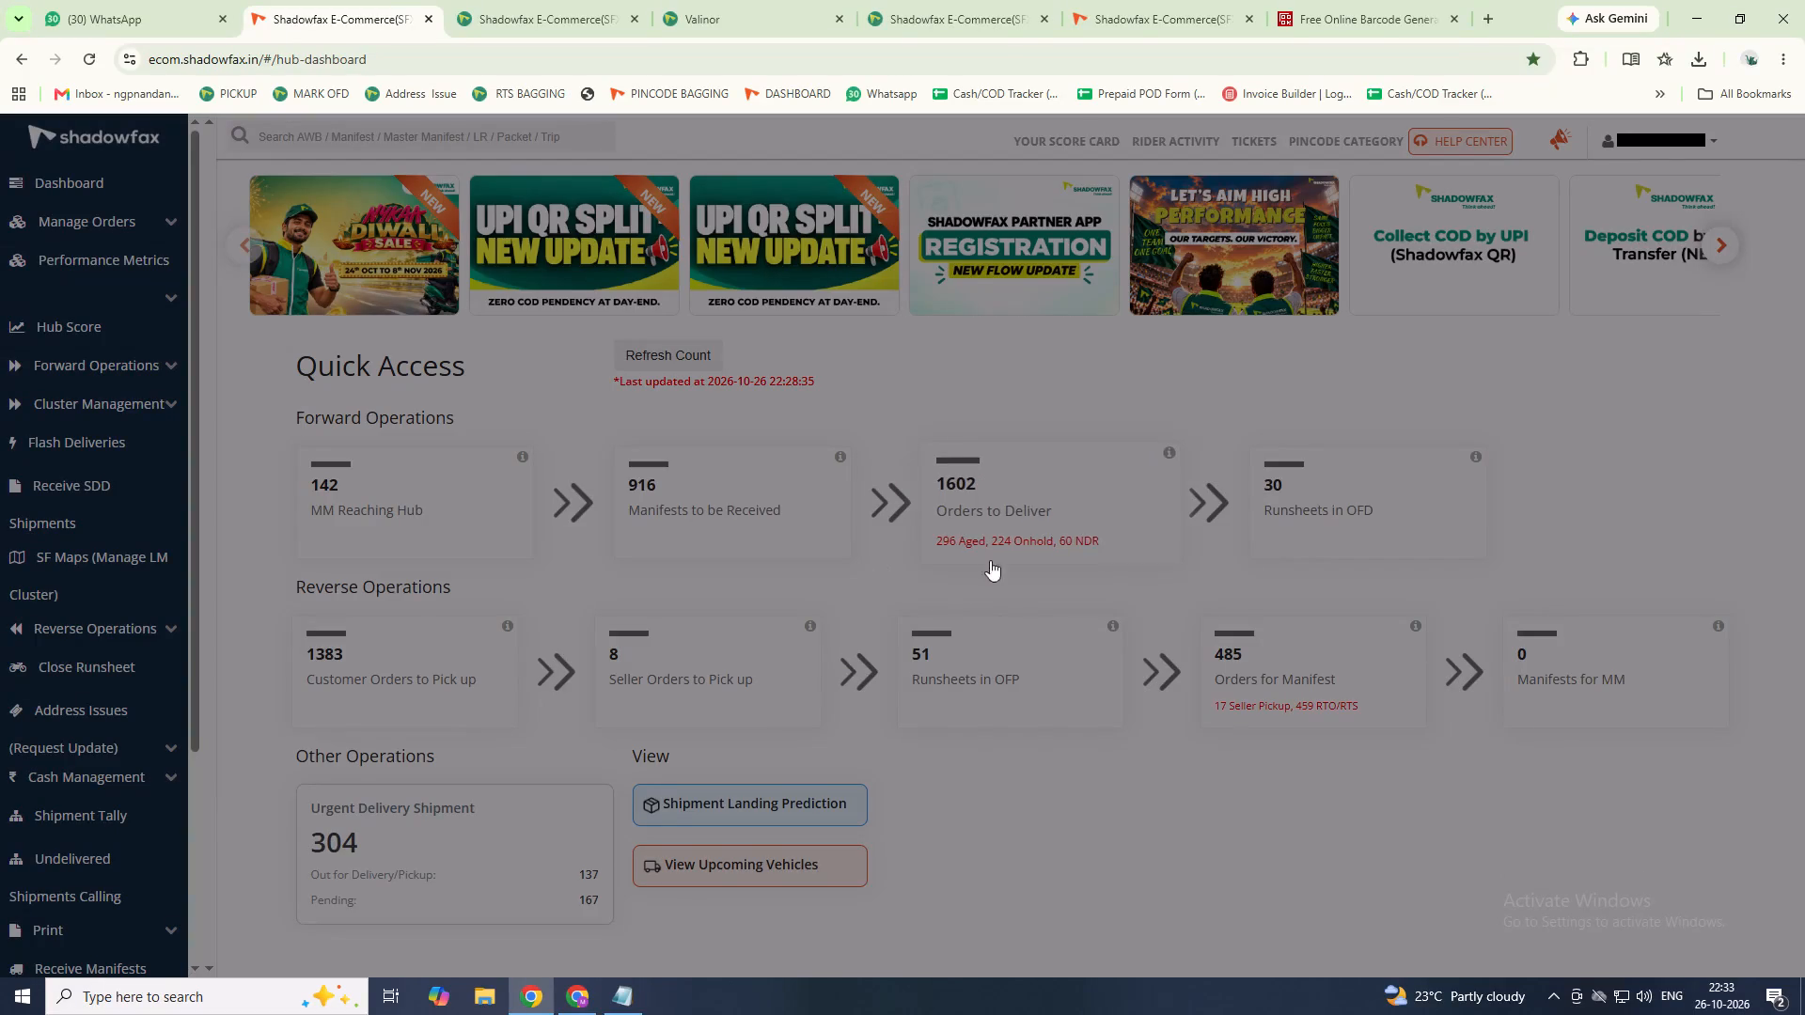
List the reverse runsheets with OFP status and open the closure page of runsheet 259690125.
click(1070, 674)
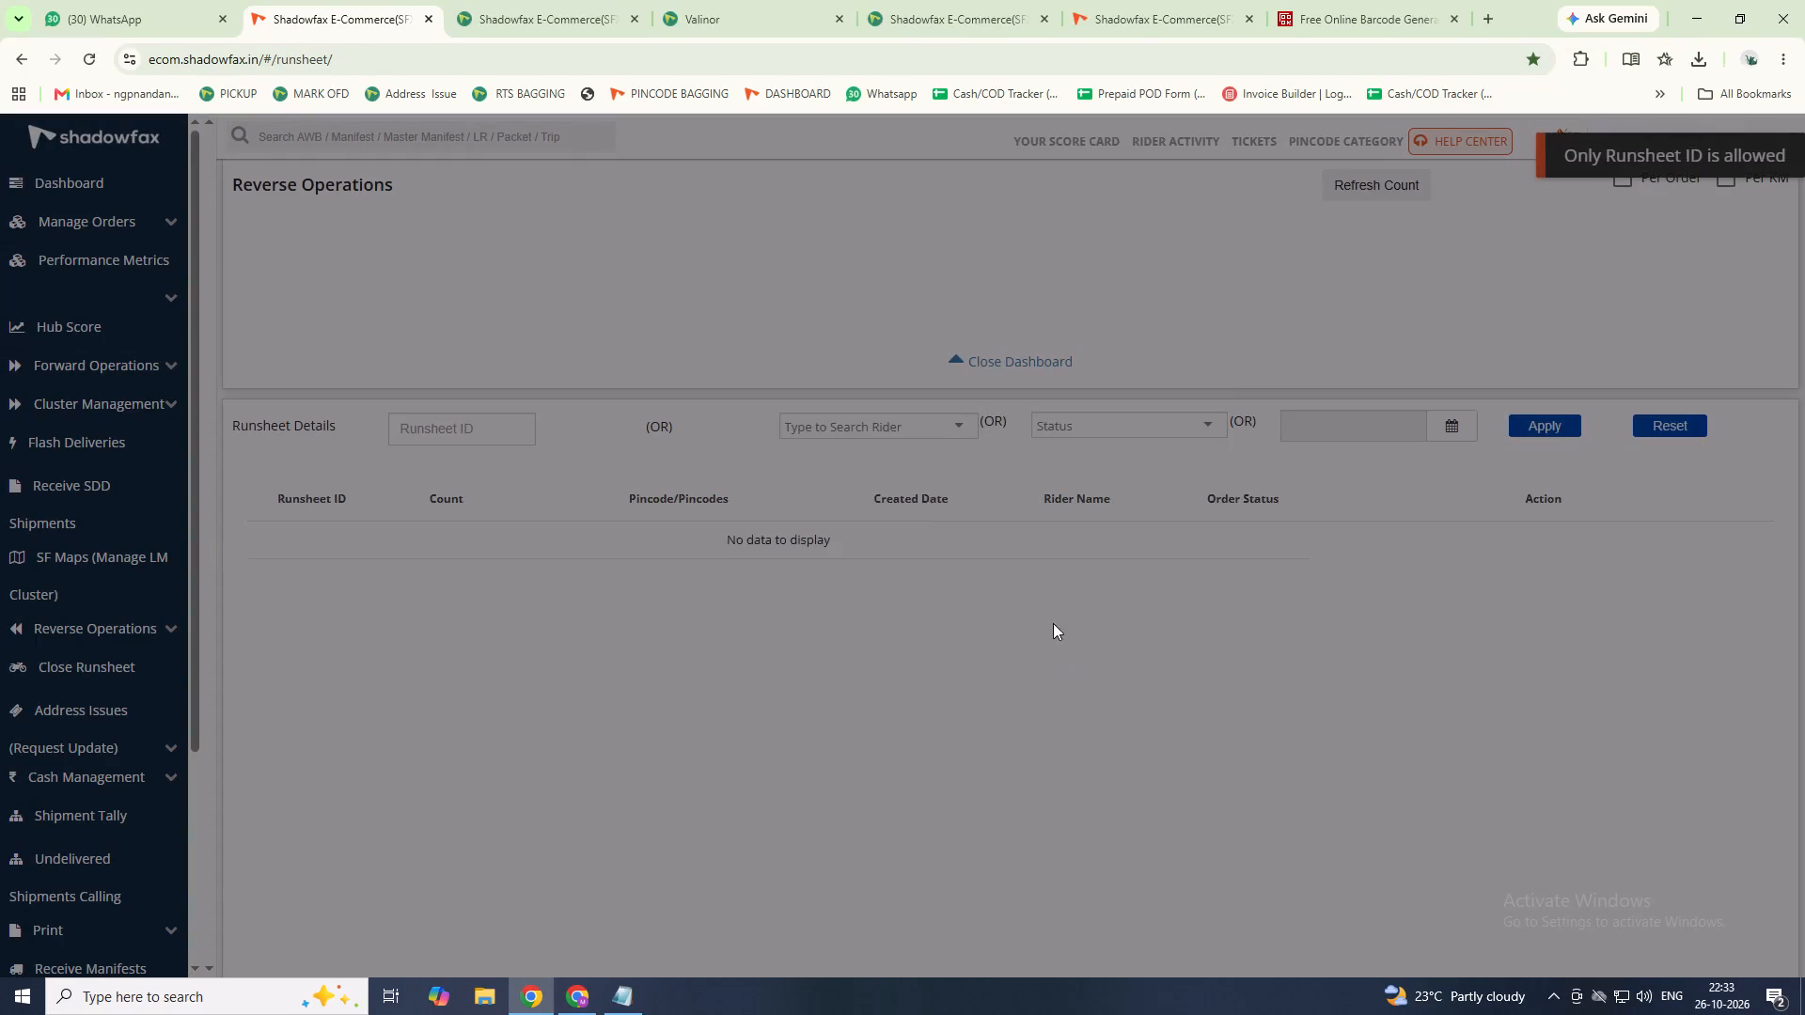
click(1162, 421)
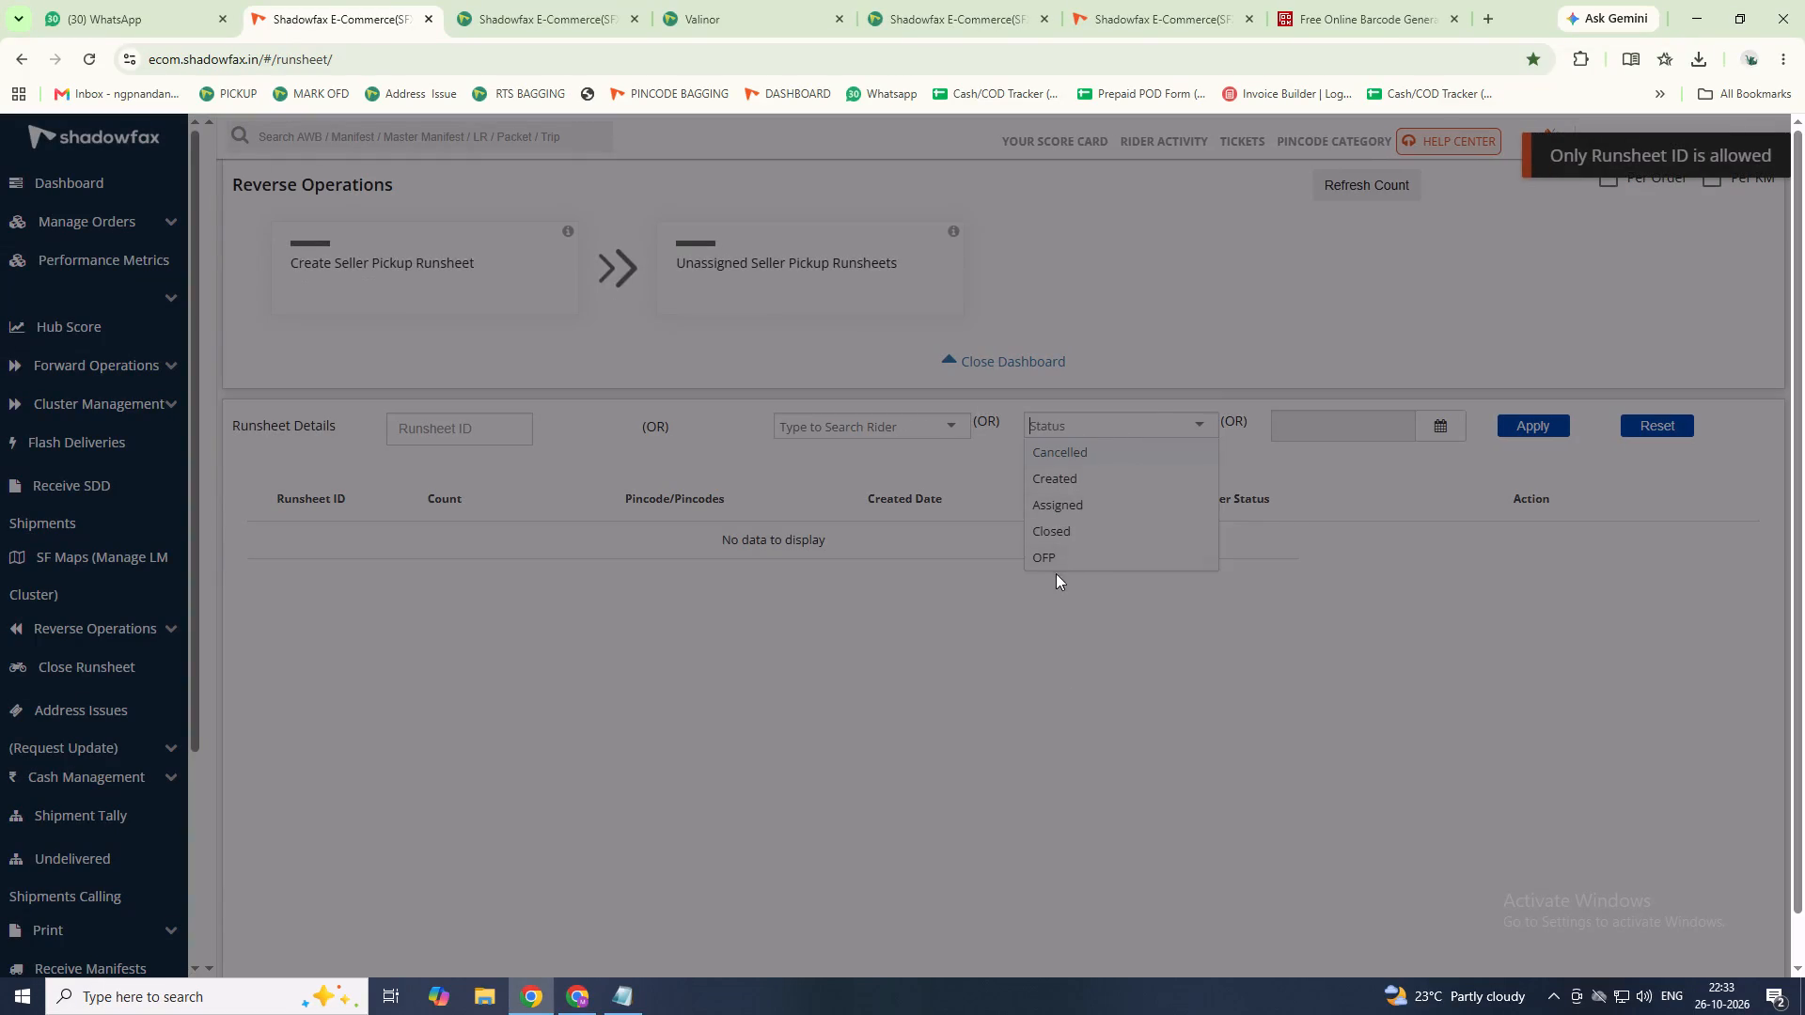
click(1057, 557)
click(1556, 422)
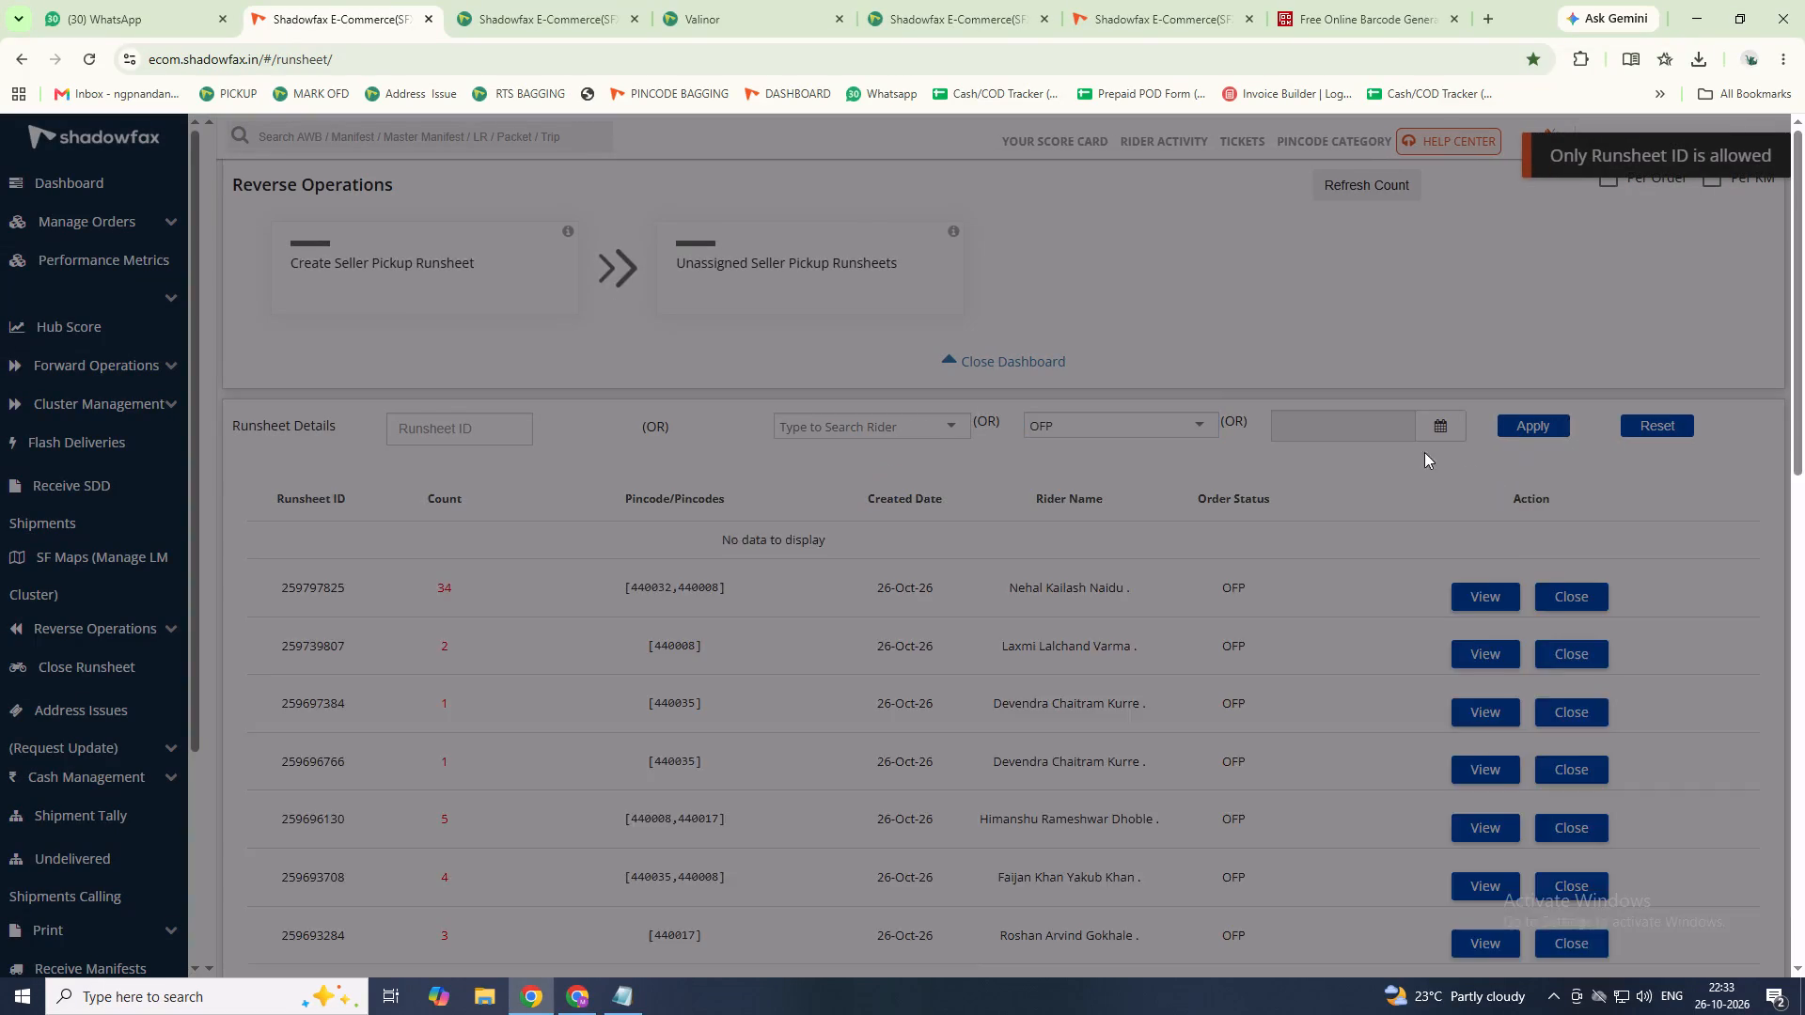
scroll(1307, 564, down, 6)
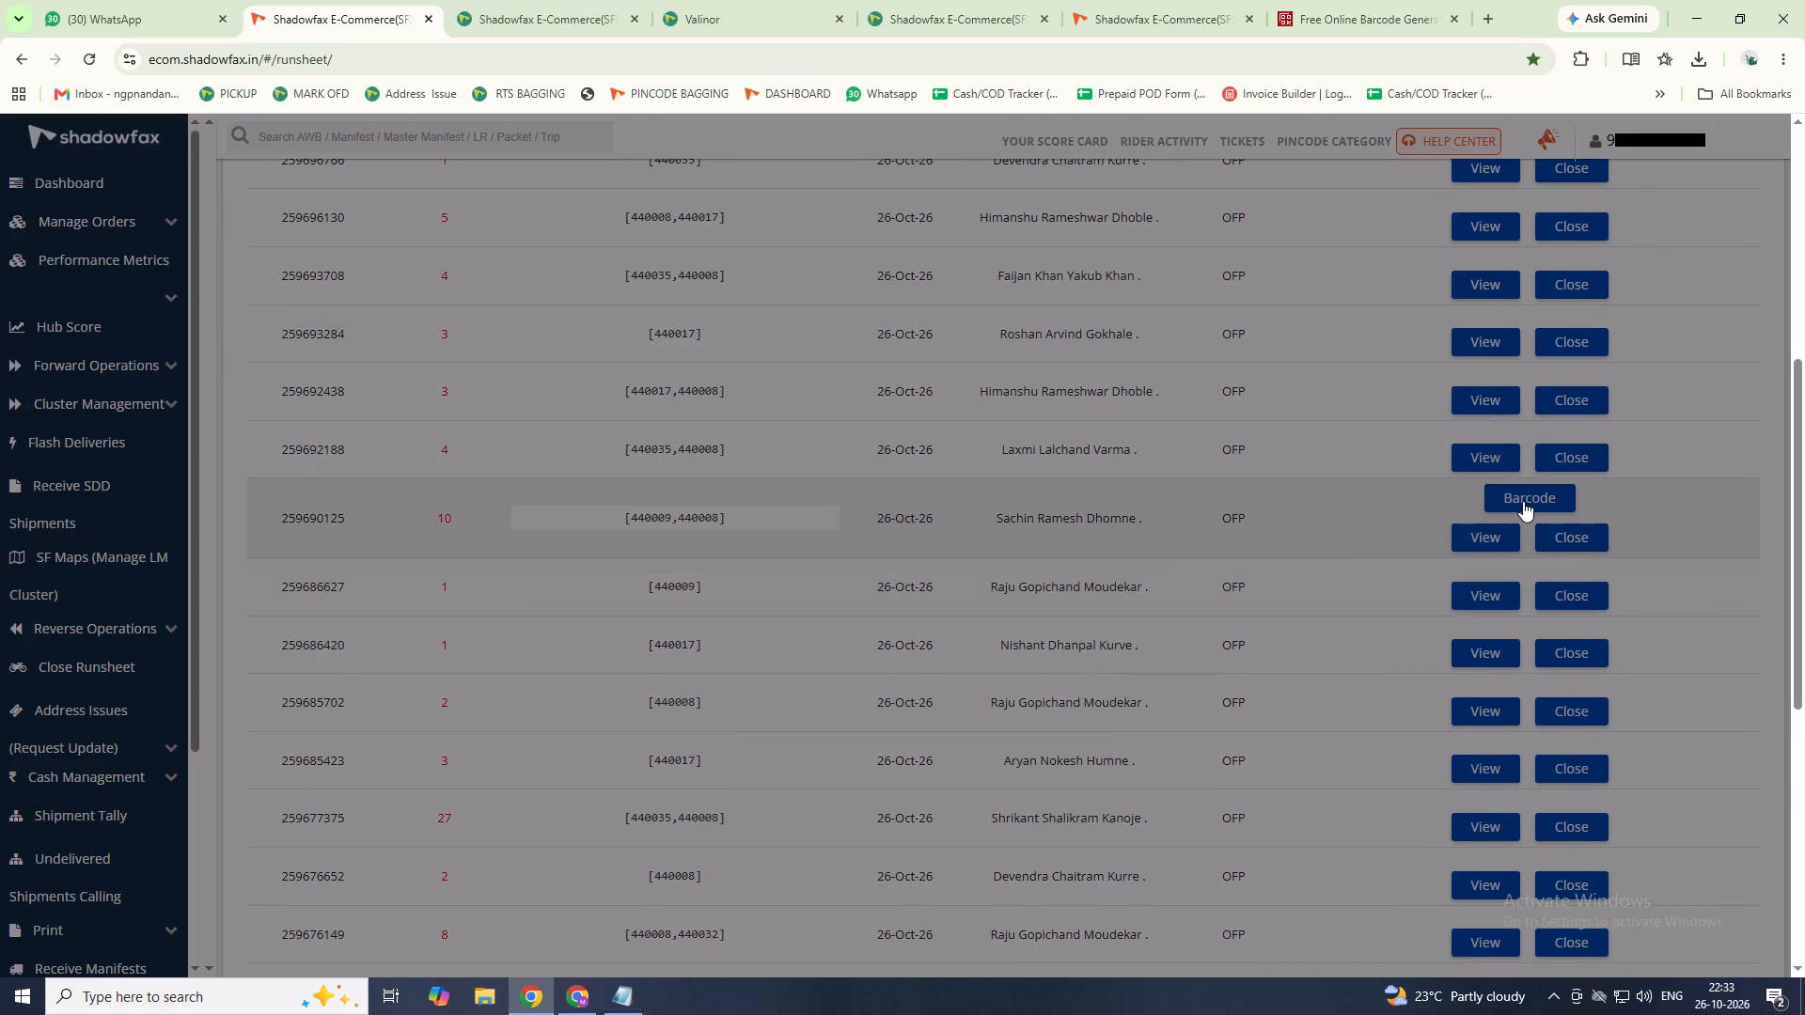
click(1562, 536)
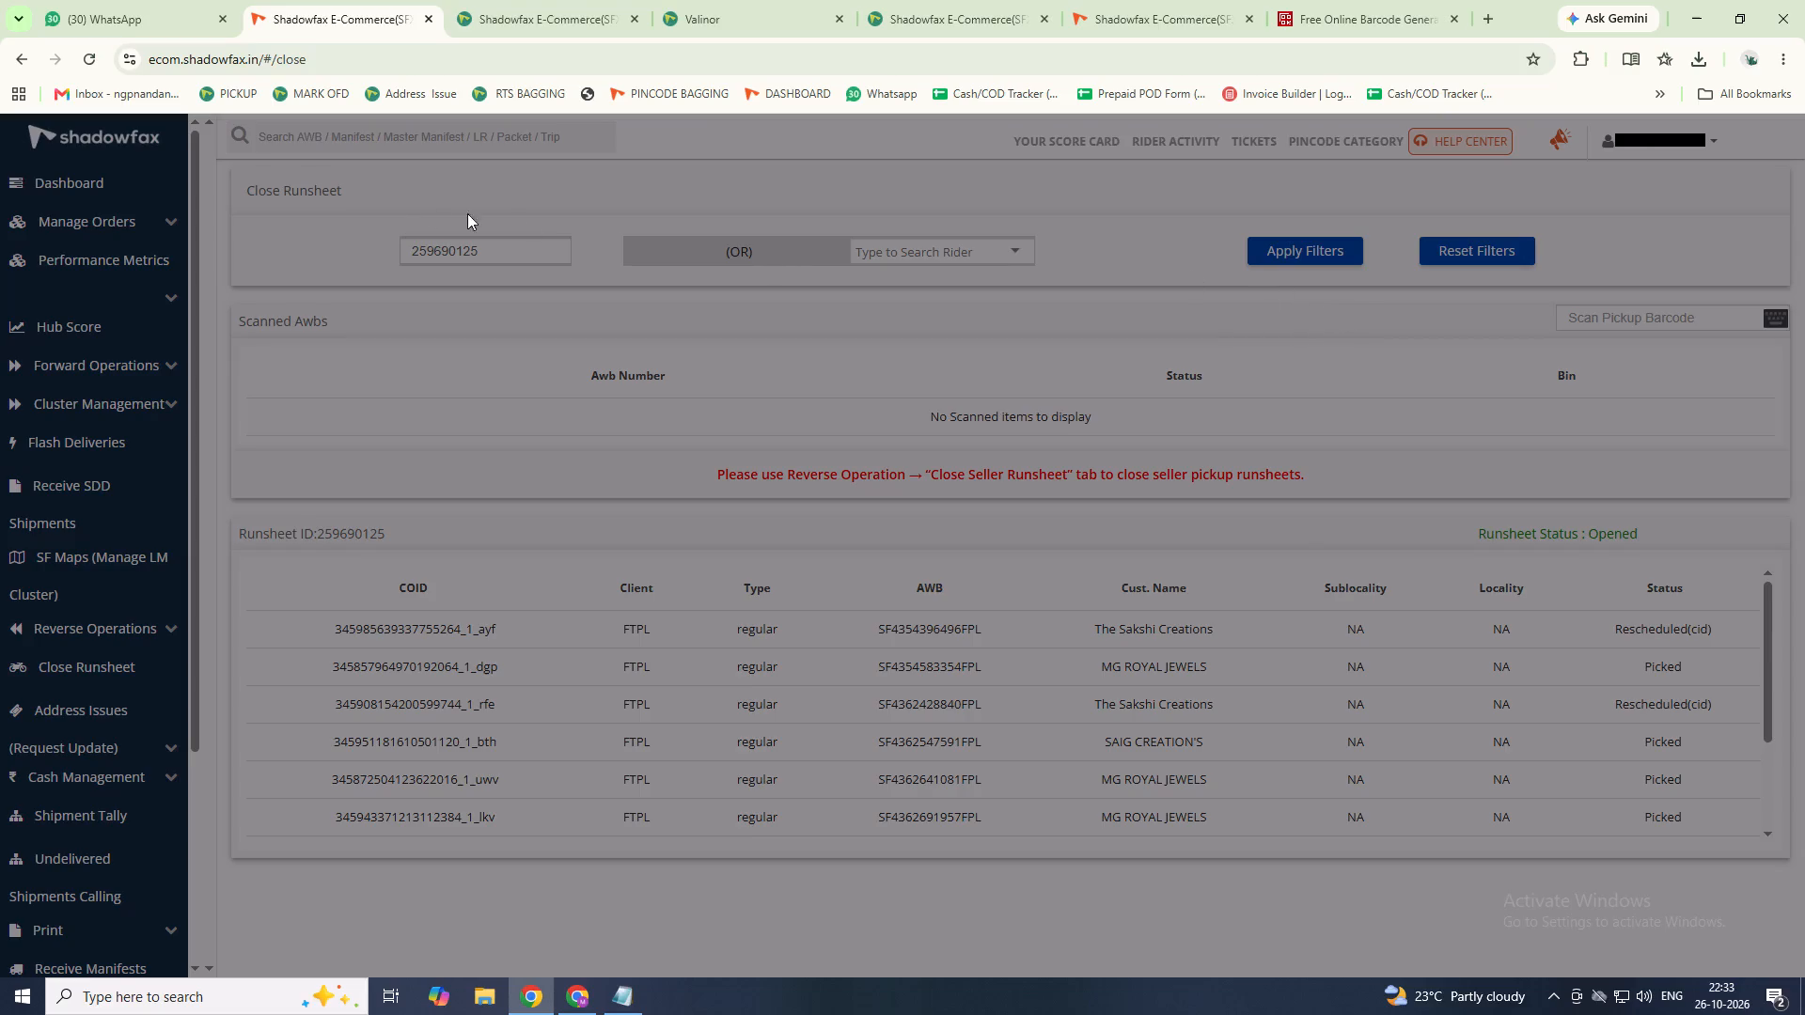
Return to the reverse runsheet list and filter it by OFP status again.
click(29, 61)
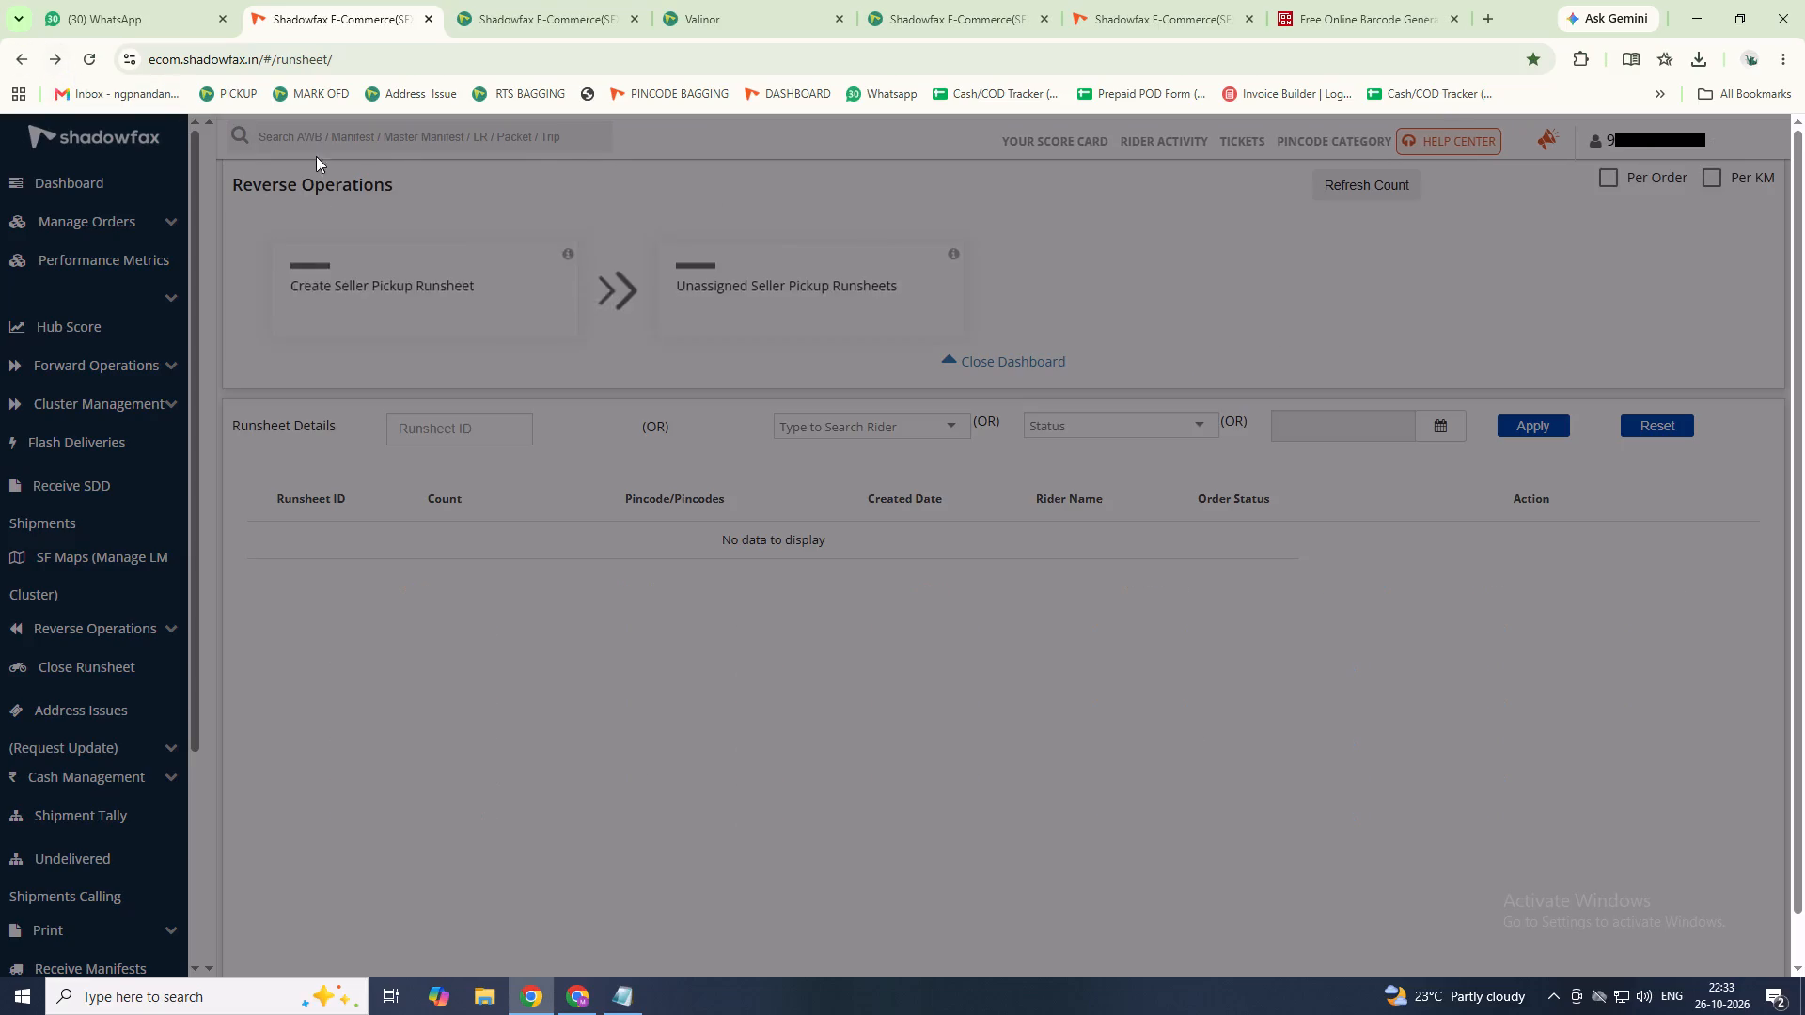
click(1145, 418)
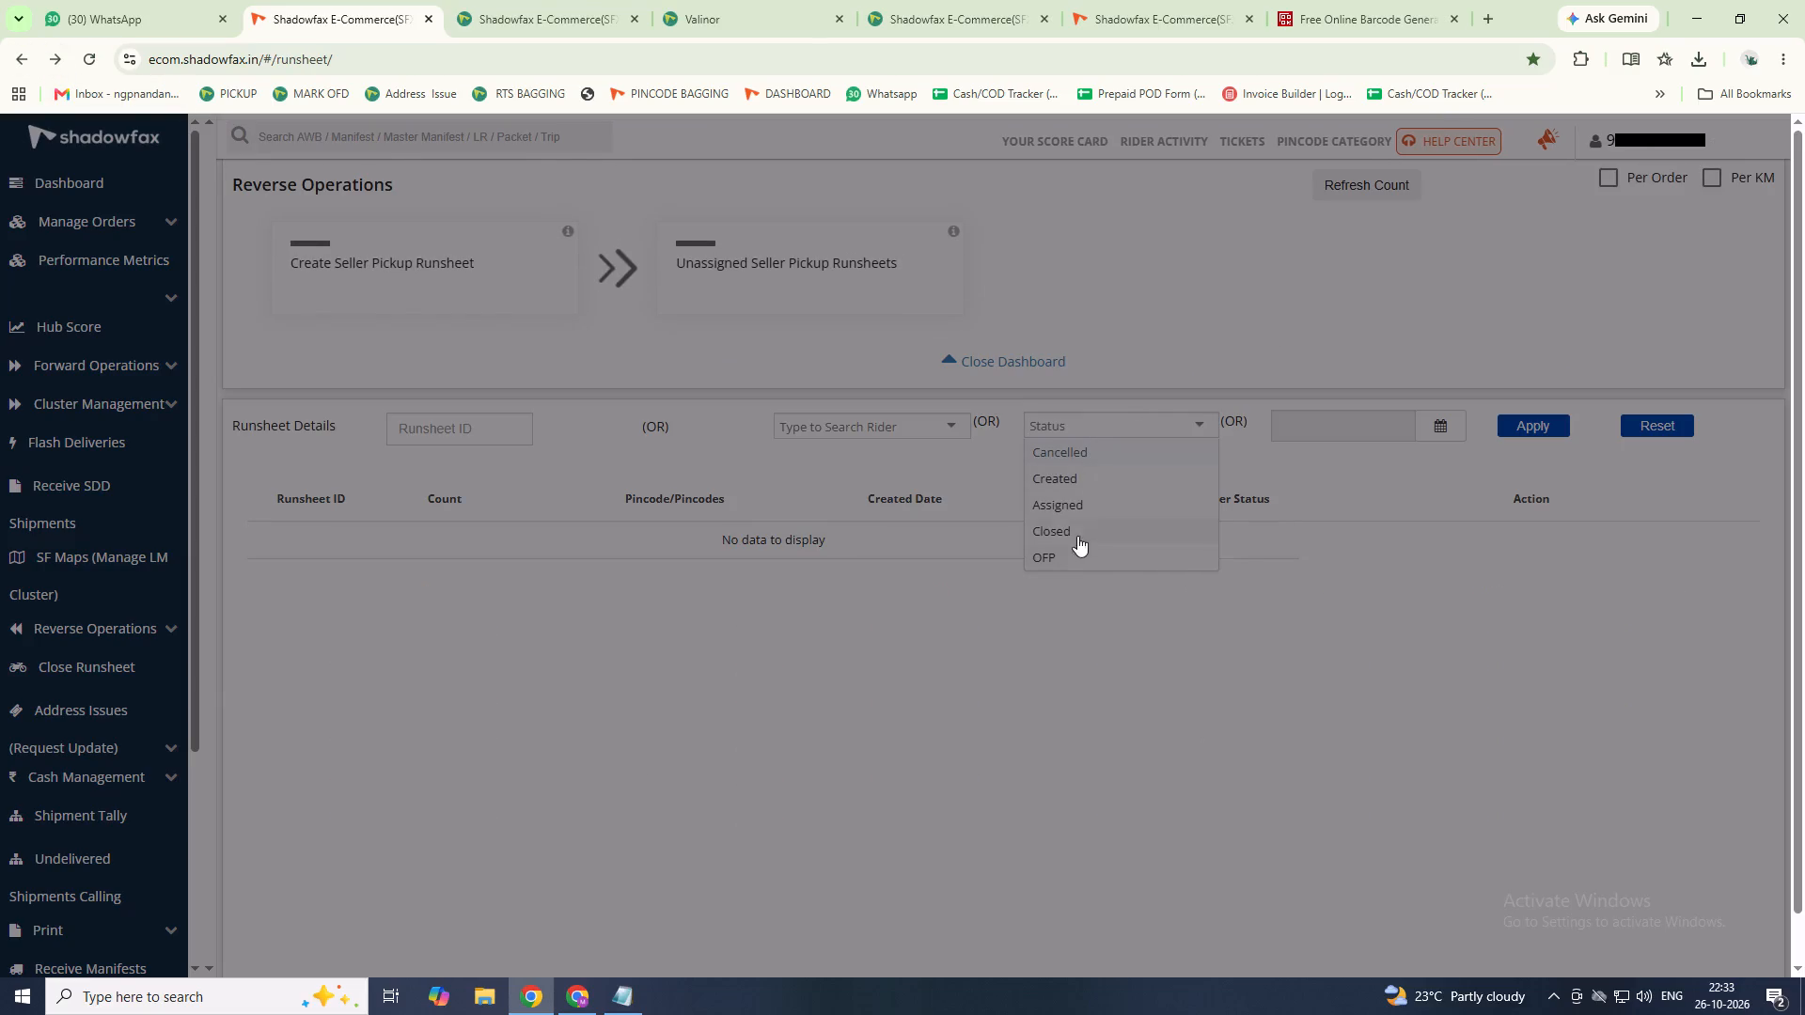
click(1062, 563)
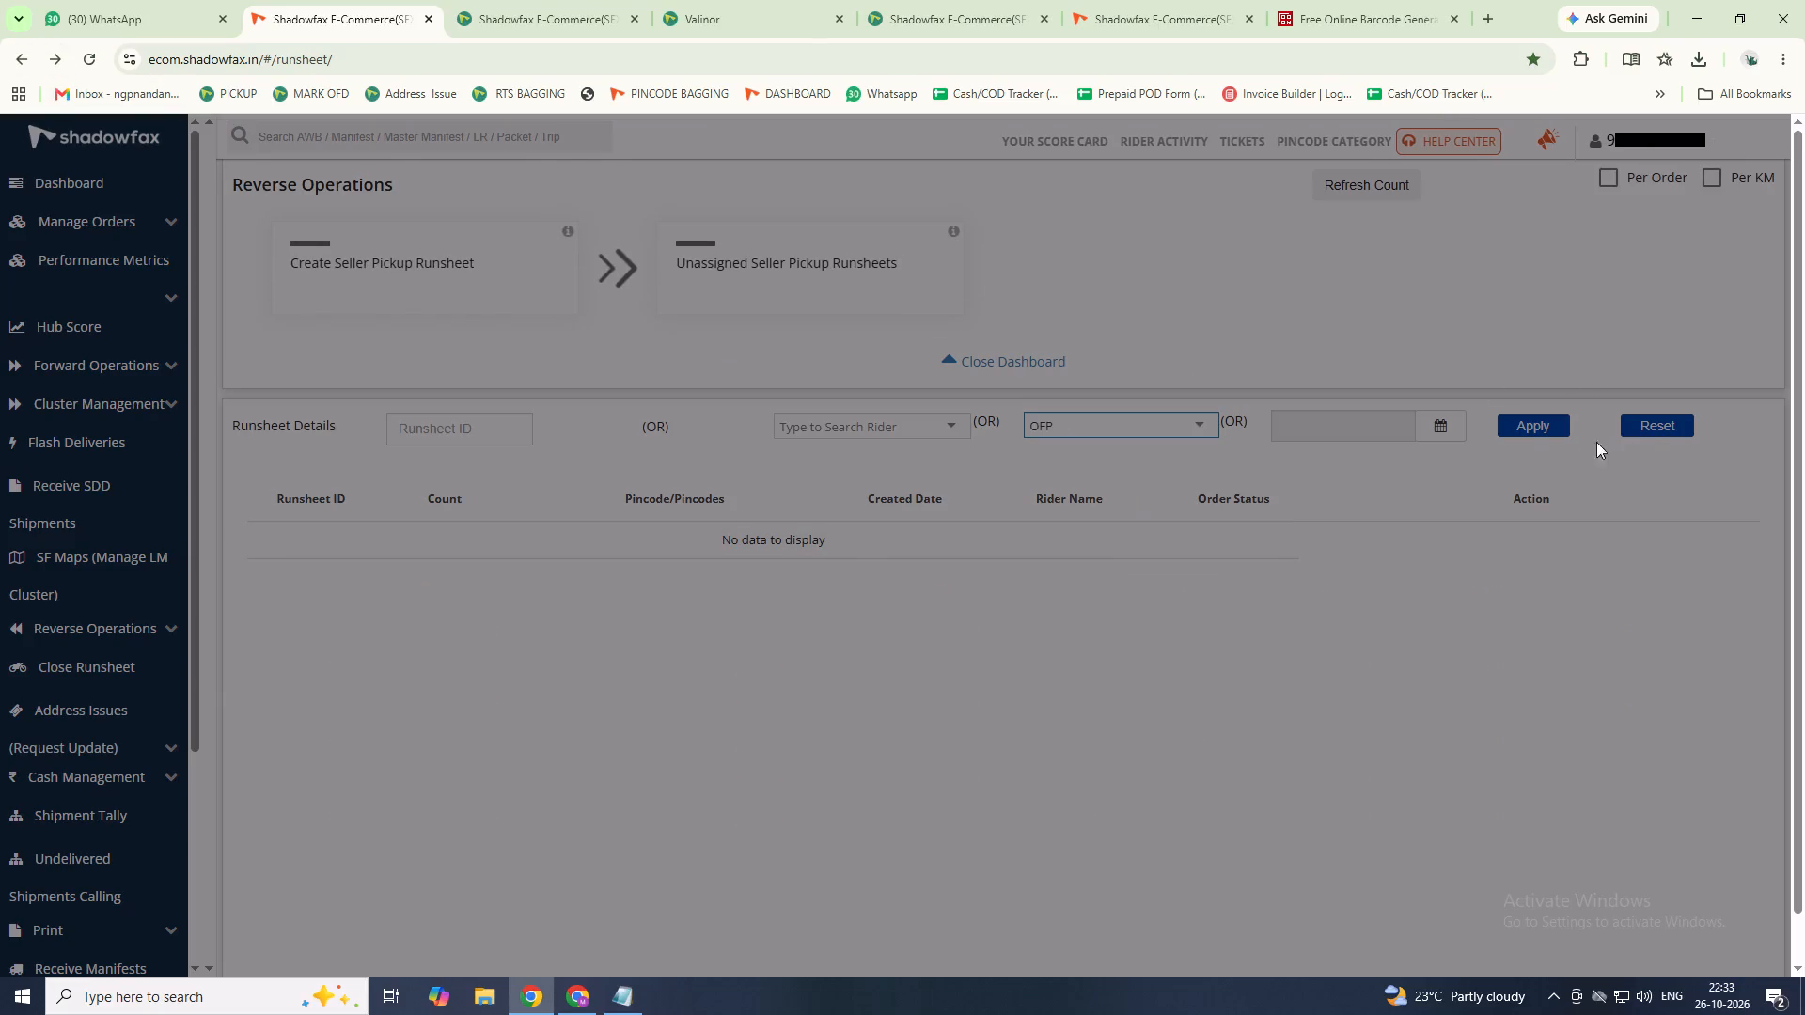
click(1532, 429)
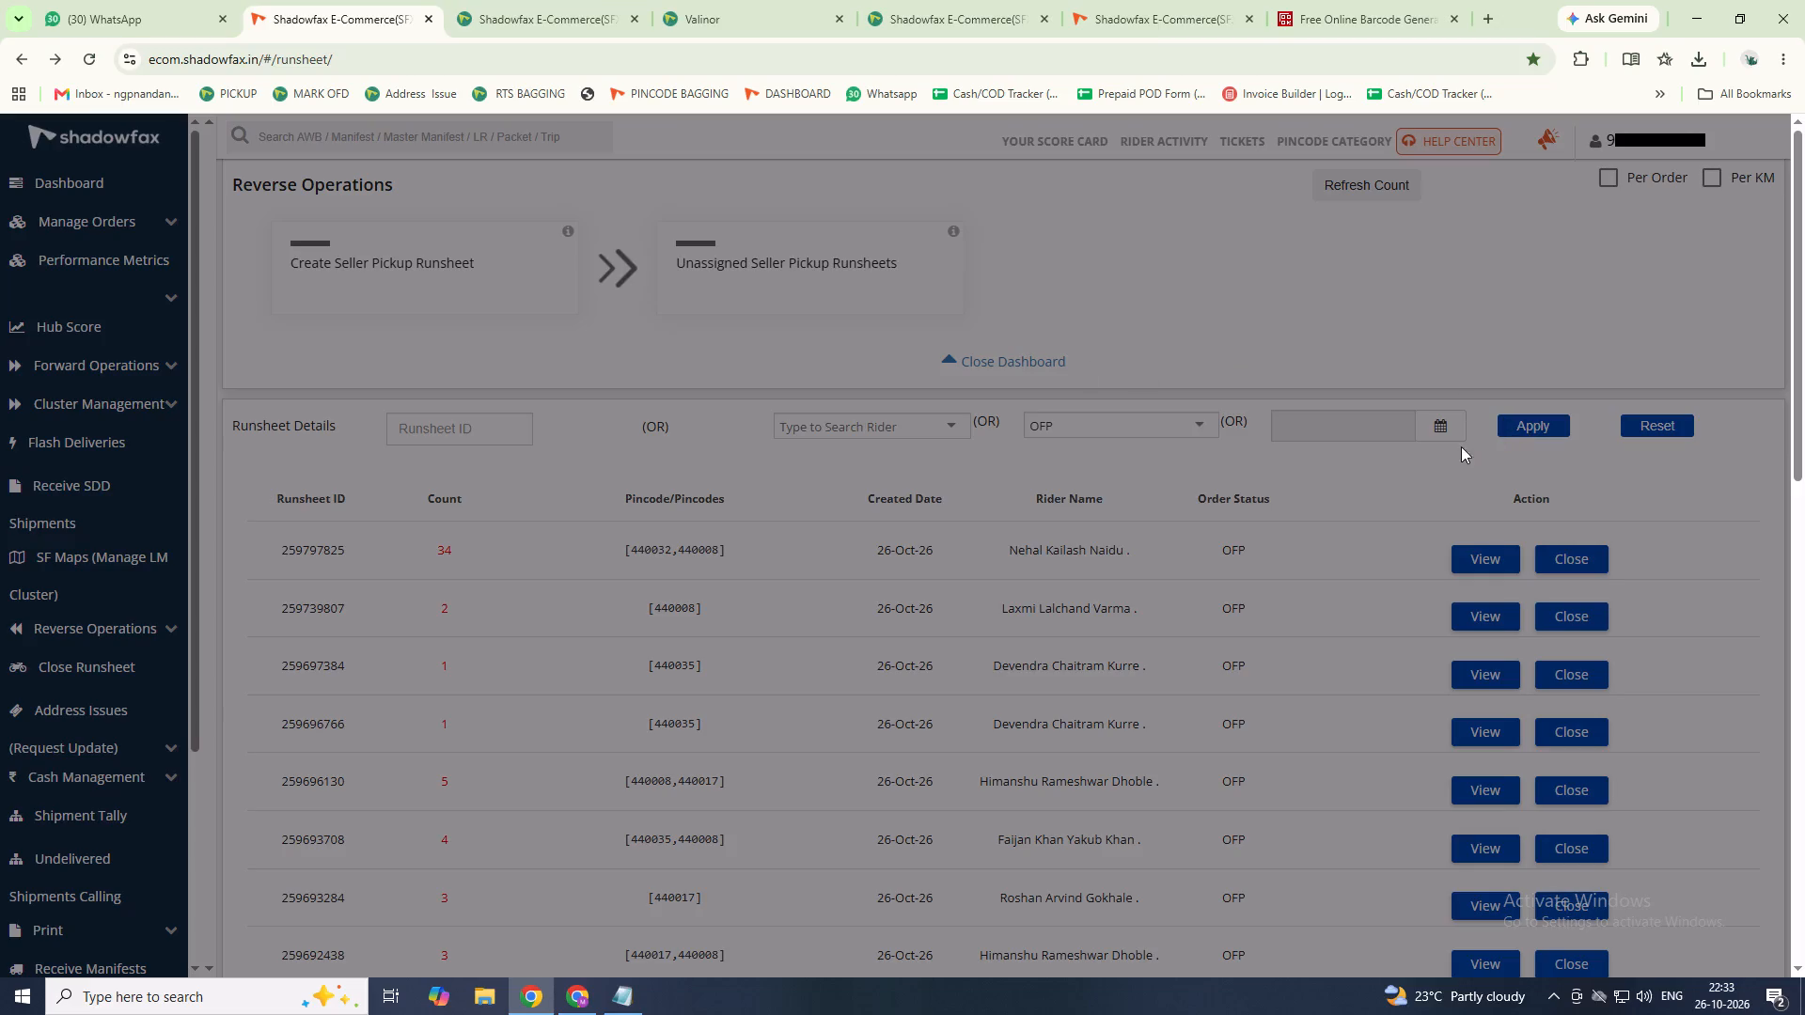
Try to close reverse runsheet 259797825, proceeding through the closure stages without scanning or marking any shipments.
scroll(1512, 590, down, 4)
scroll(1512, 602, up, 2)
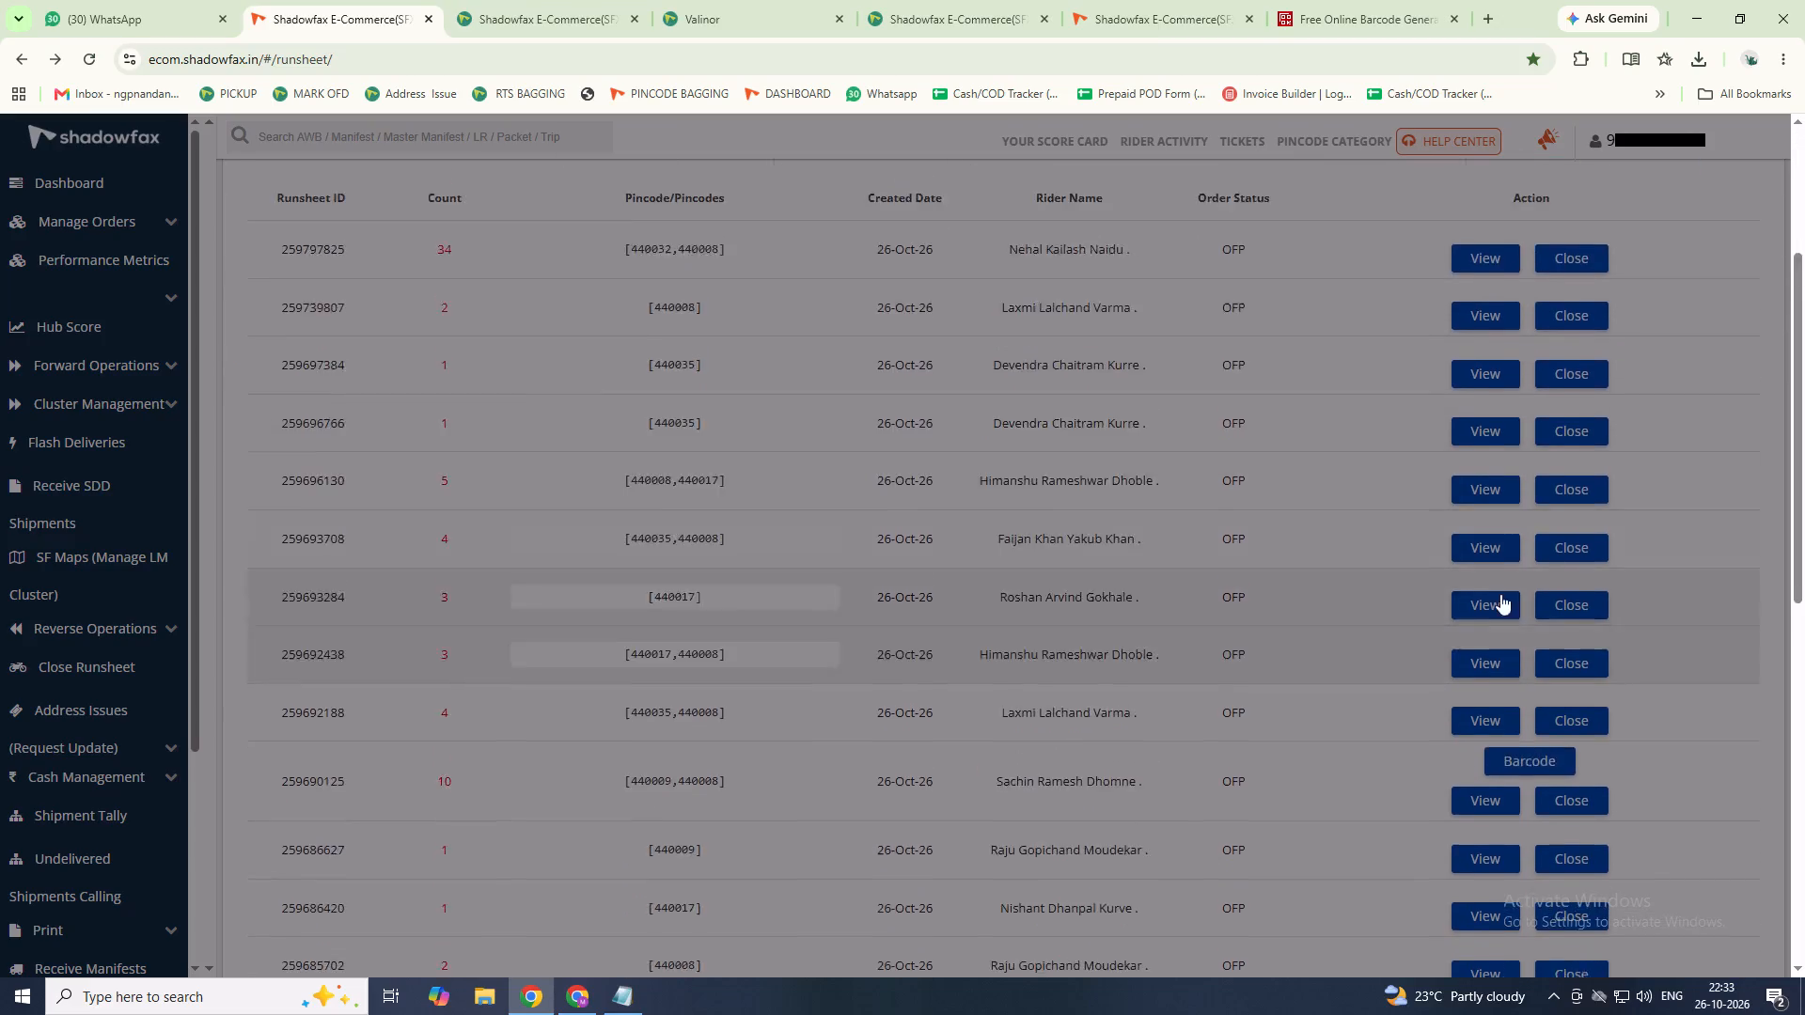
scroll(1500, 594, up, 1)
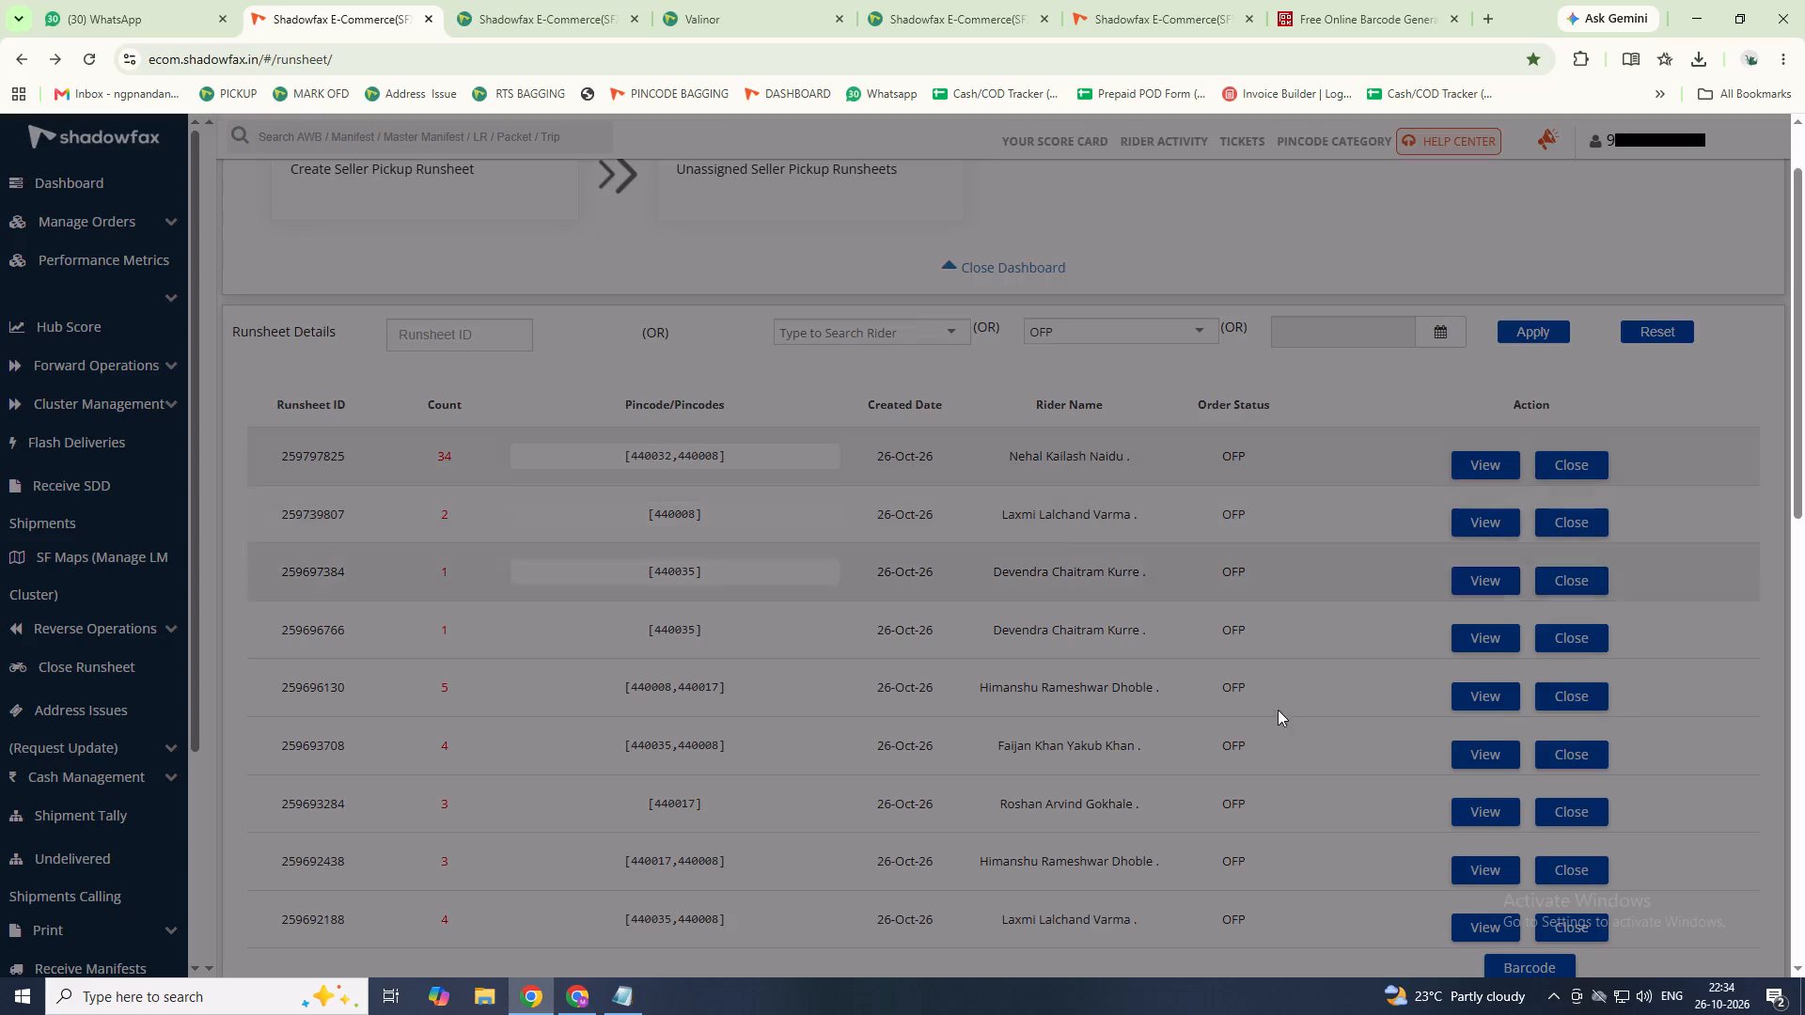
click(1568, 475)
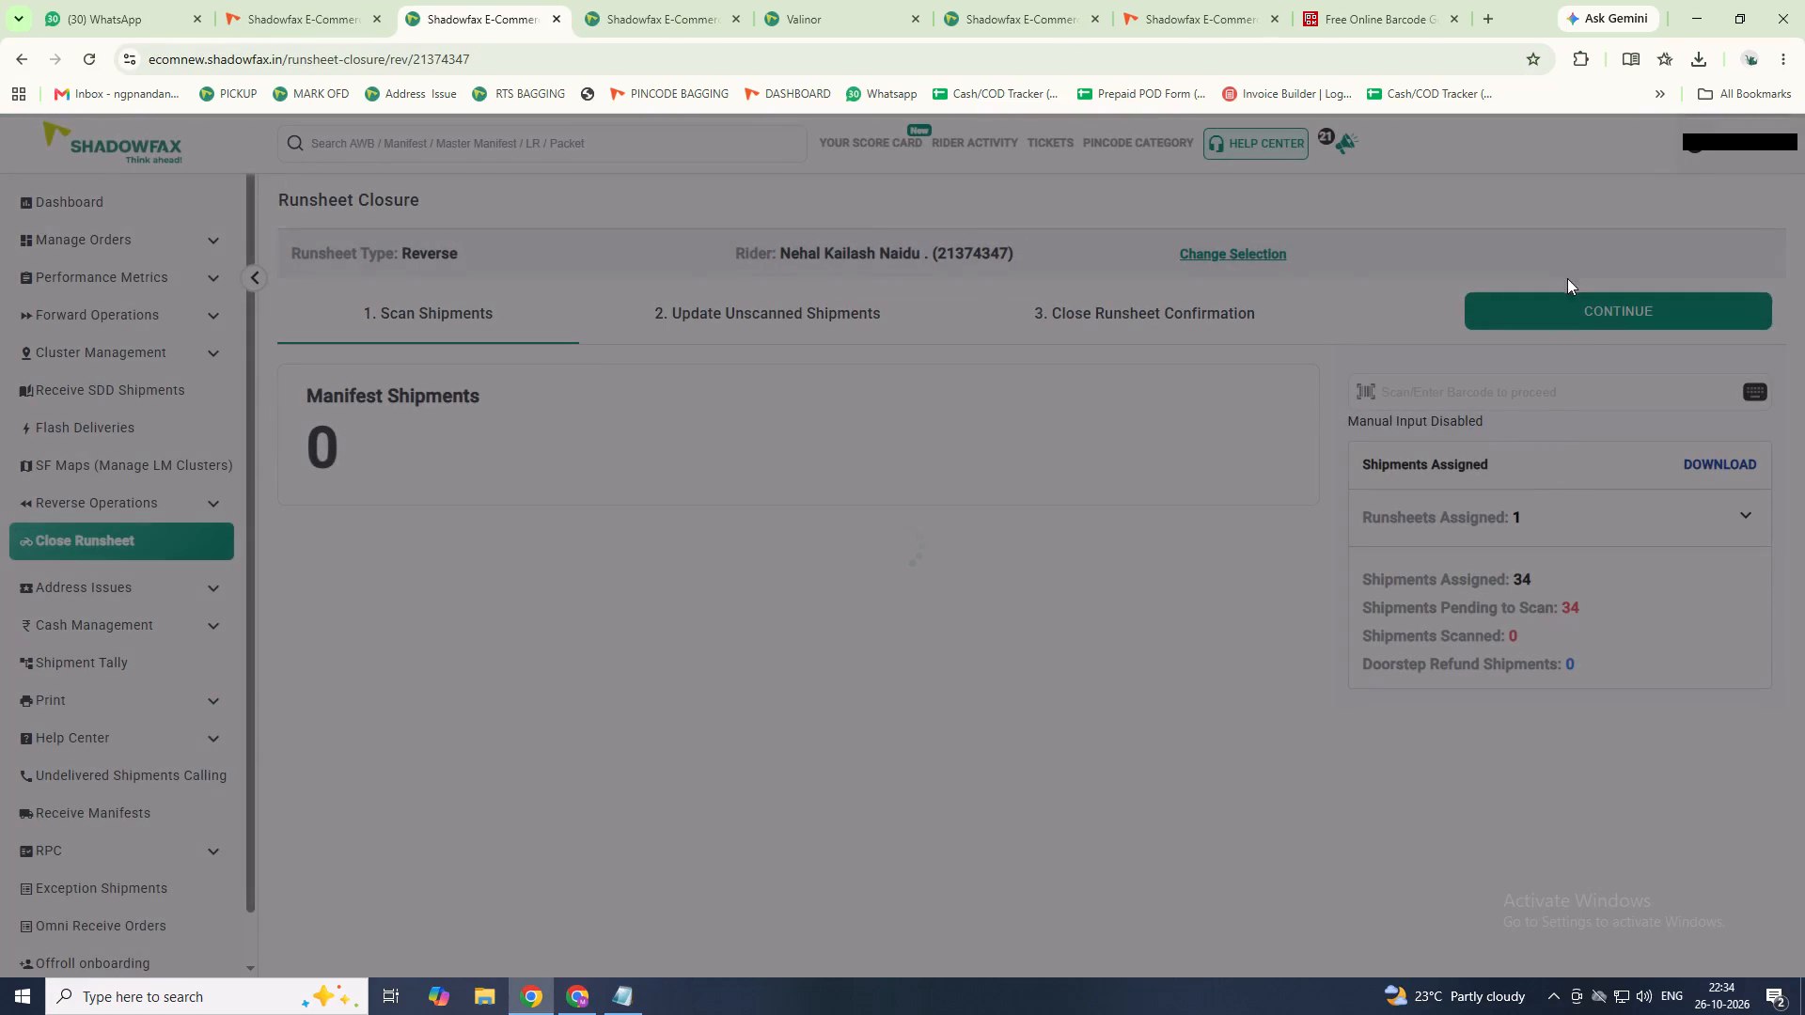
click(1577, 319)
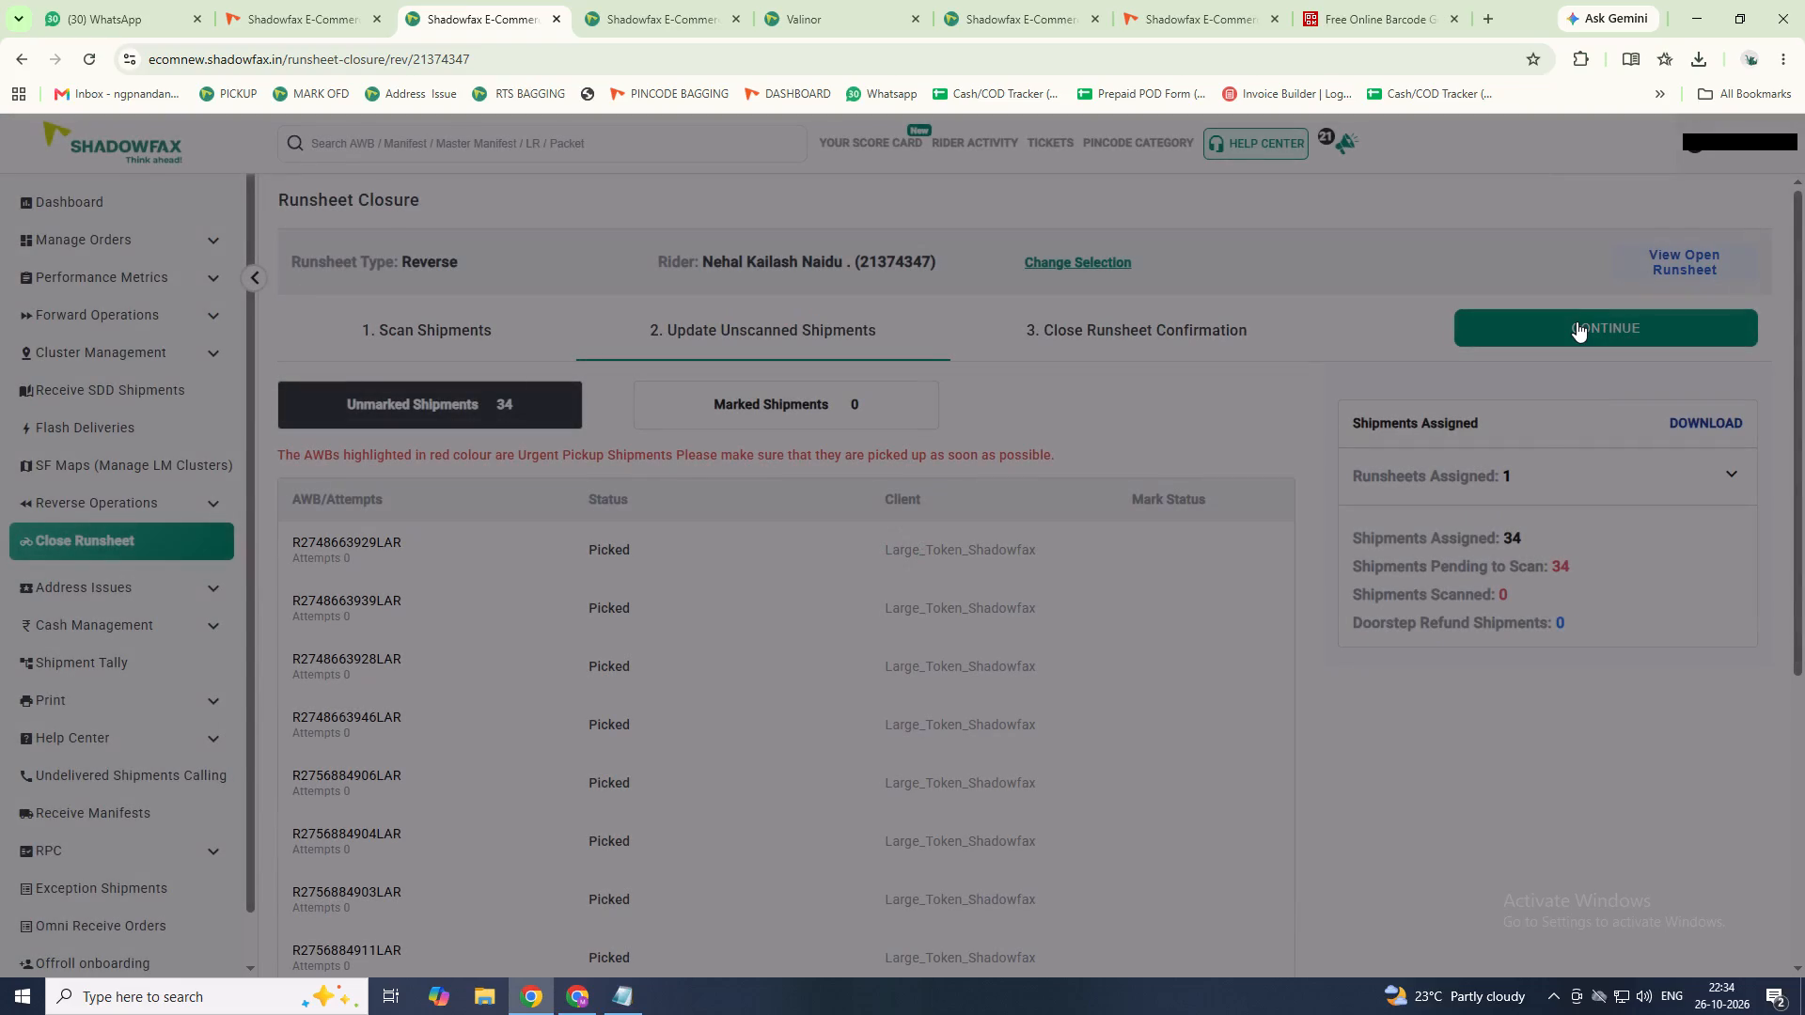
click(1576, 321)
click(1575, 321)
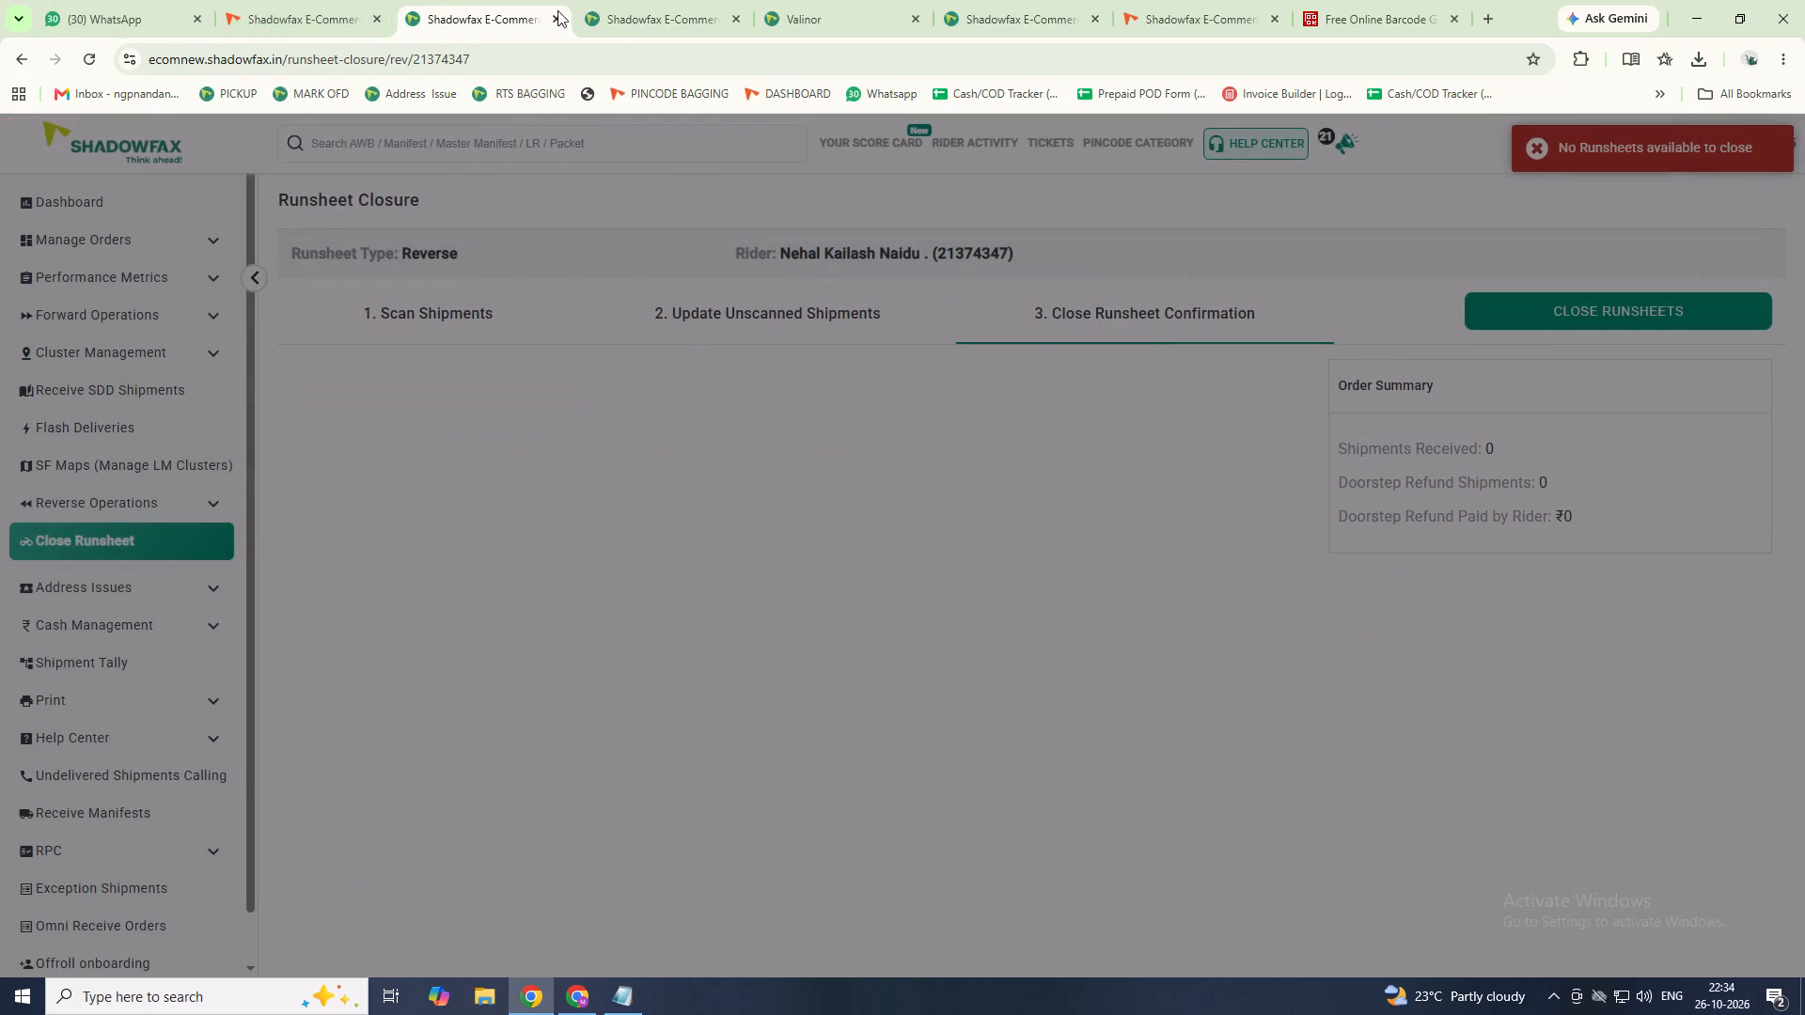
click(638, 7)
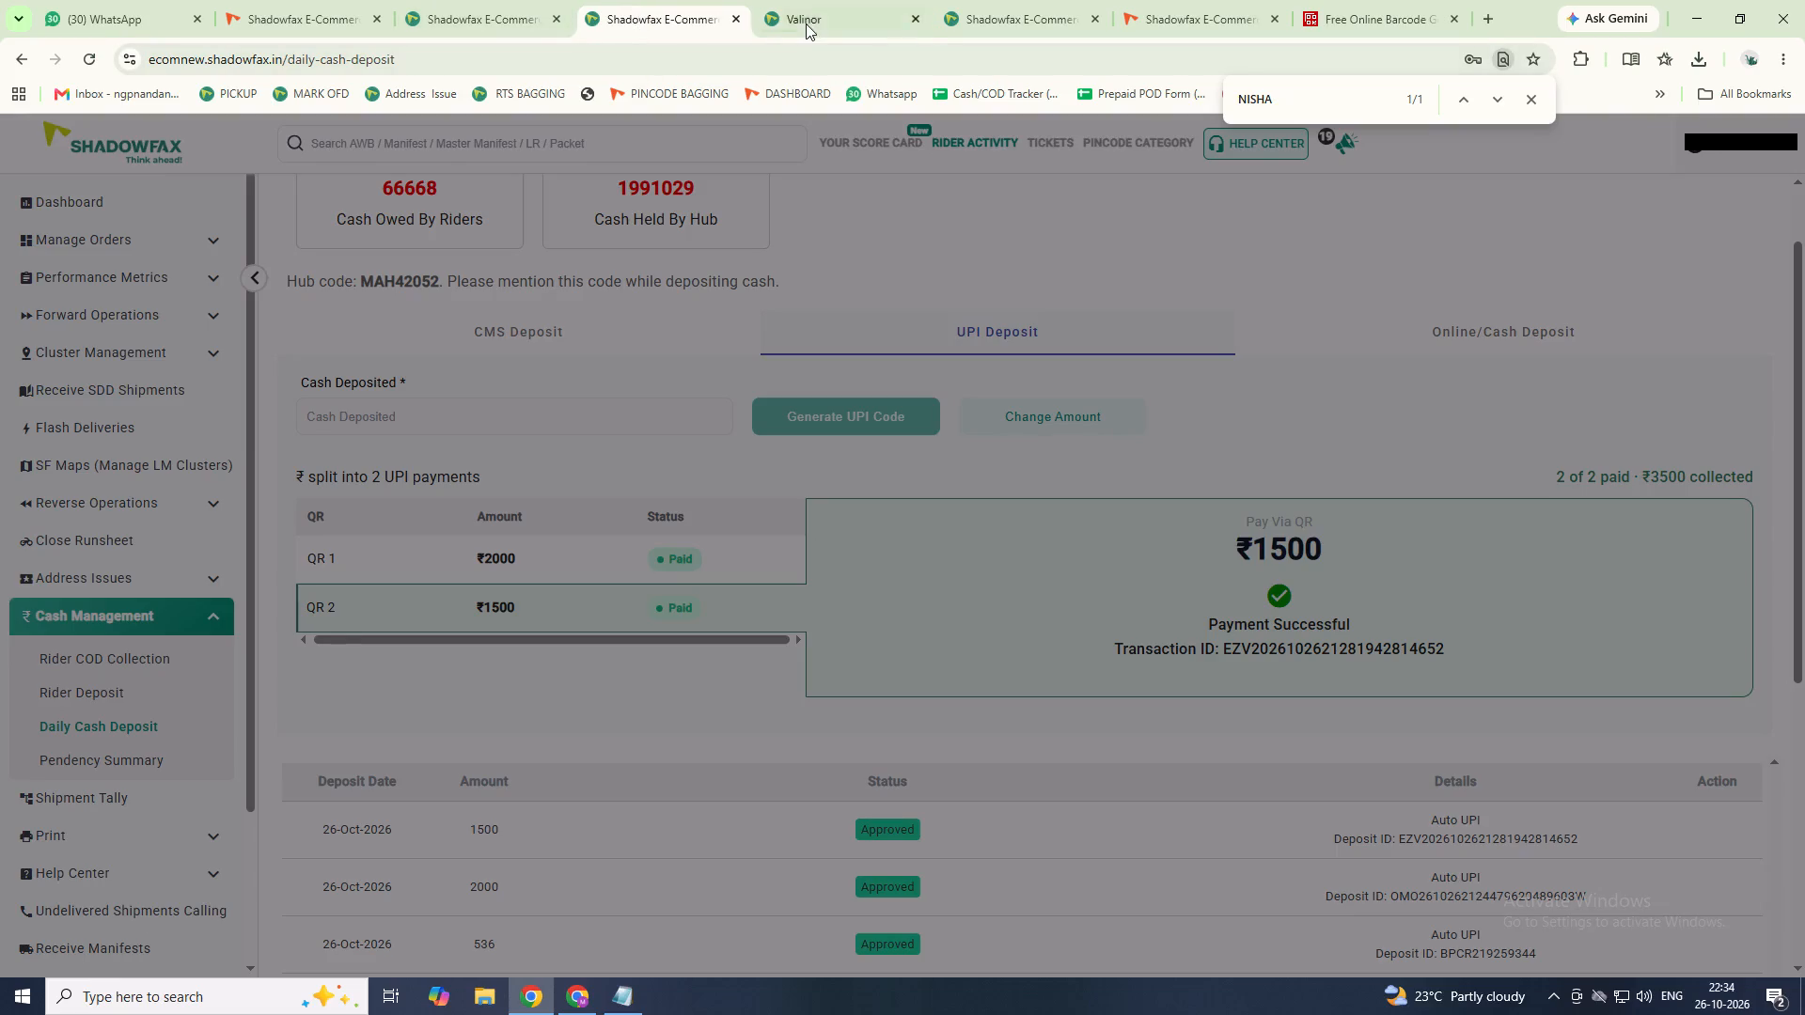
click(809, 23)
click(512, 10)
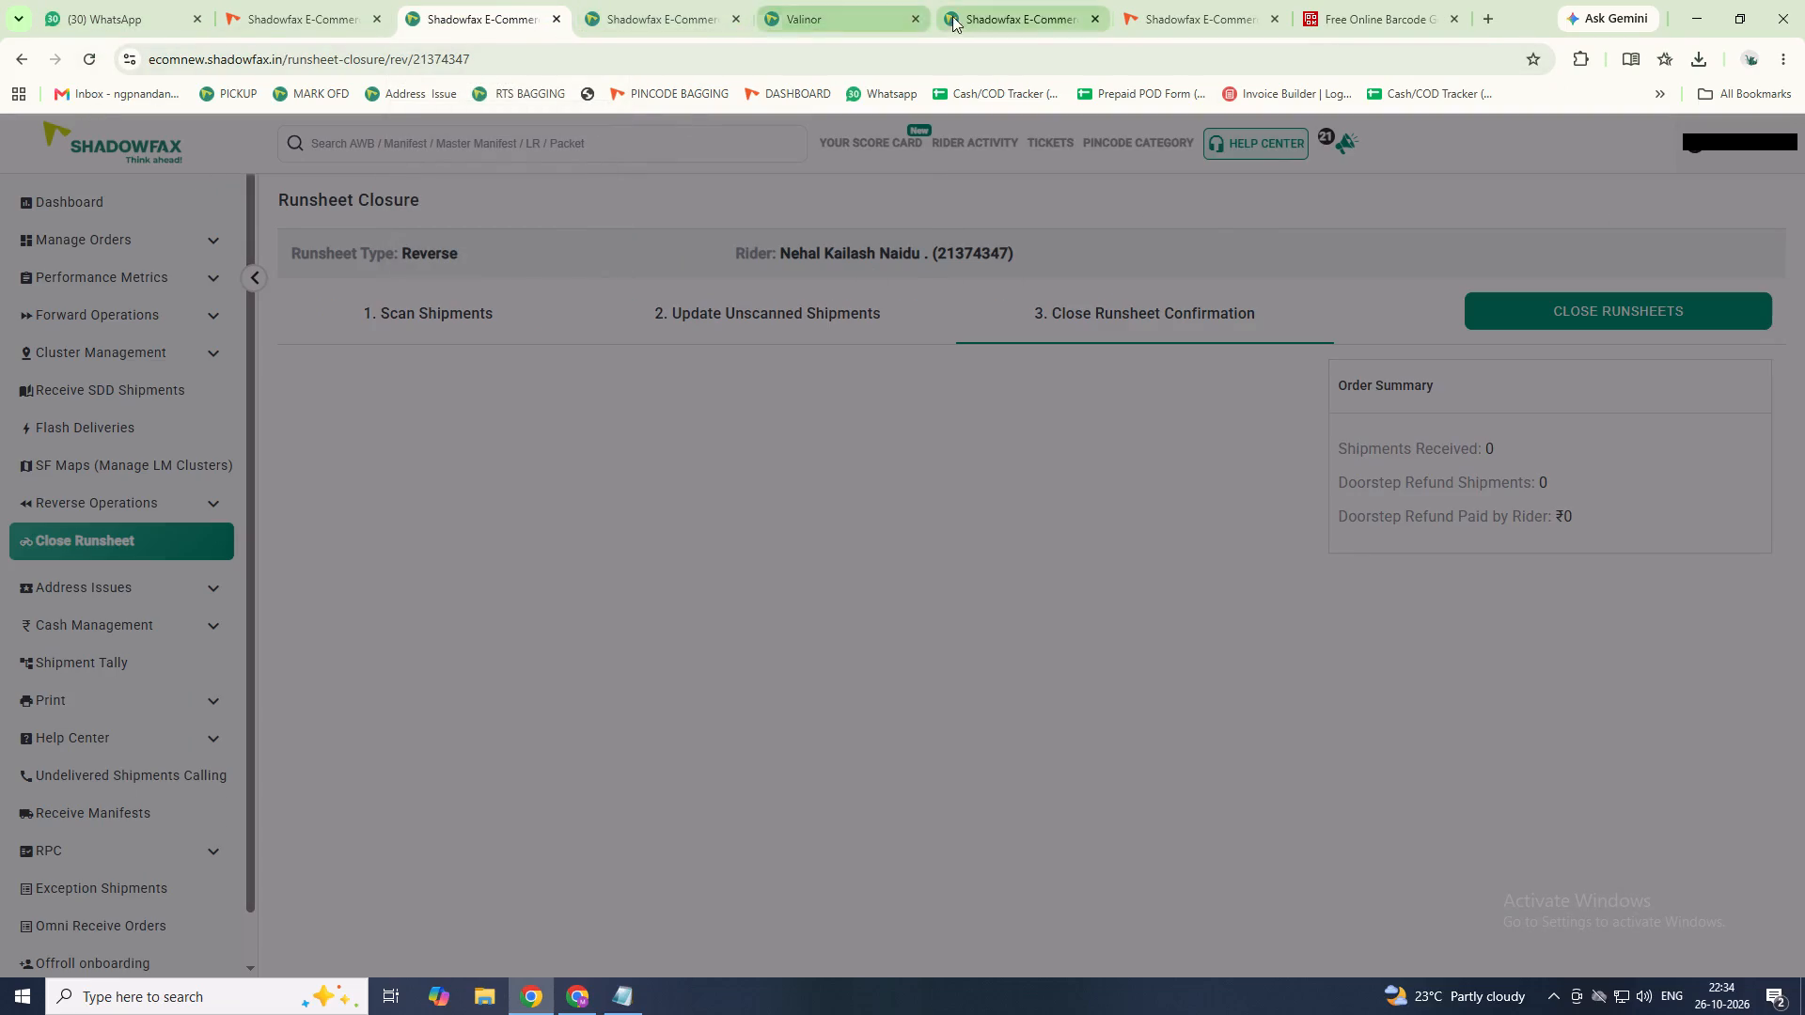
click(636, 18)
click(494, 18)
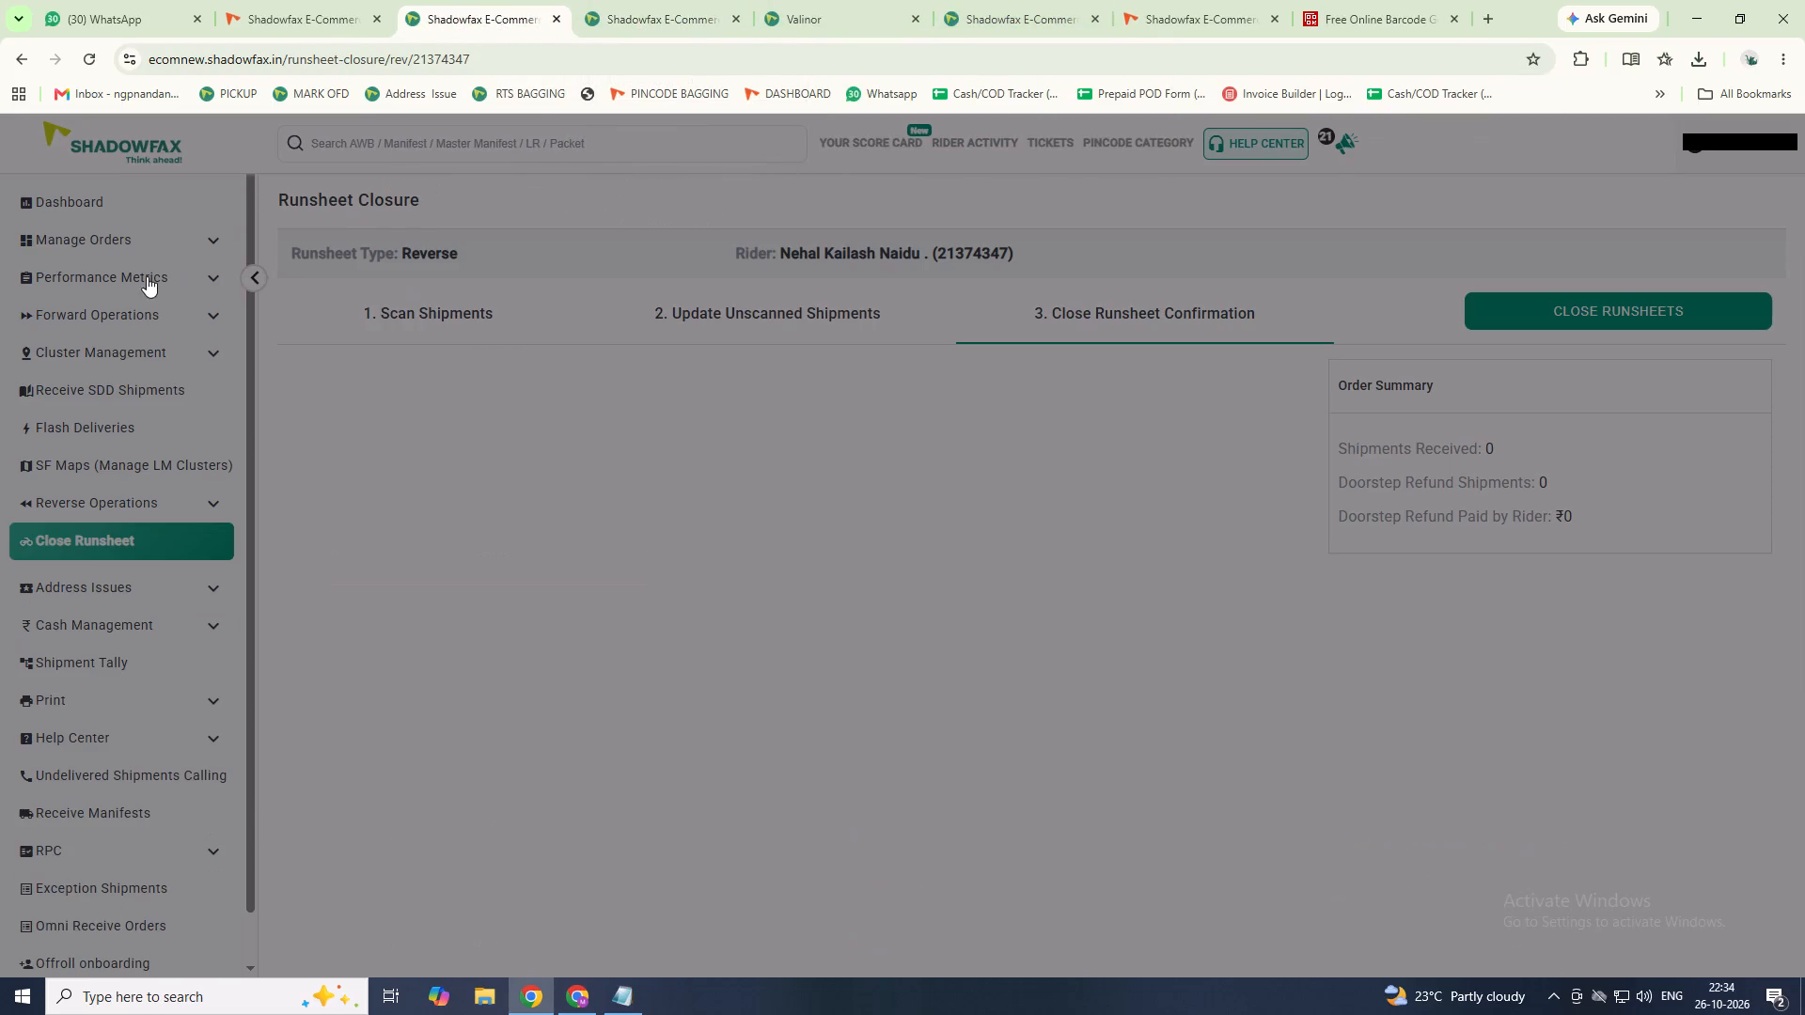
Go back to the hub dashboard, open the reverse runsheets and list those with OFP status.
click(83, 195)
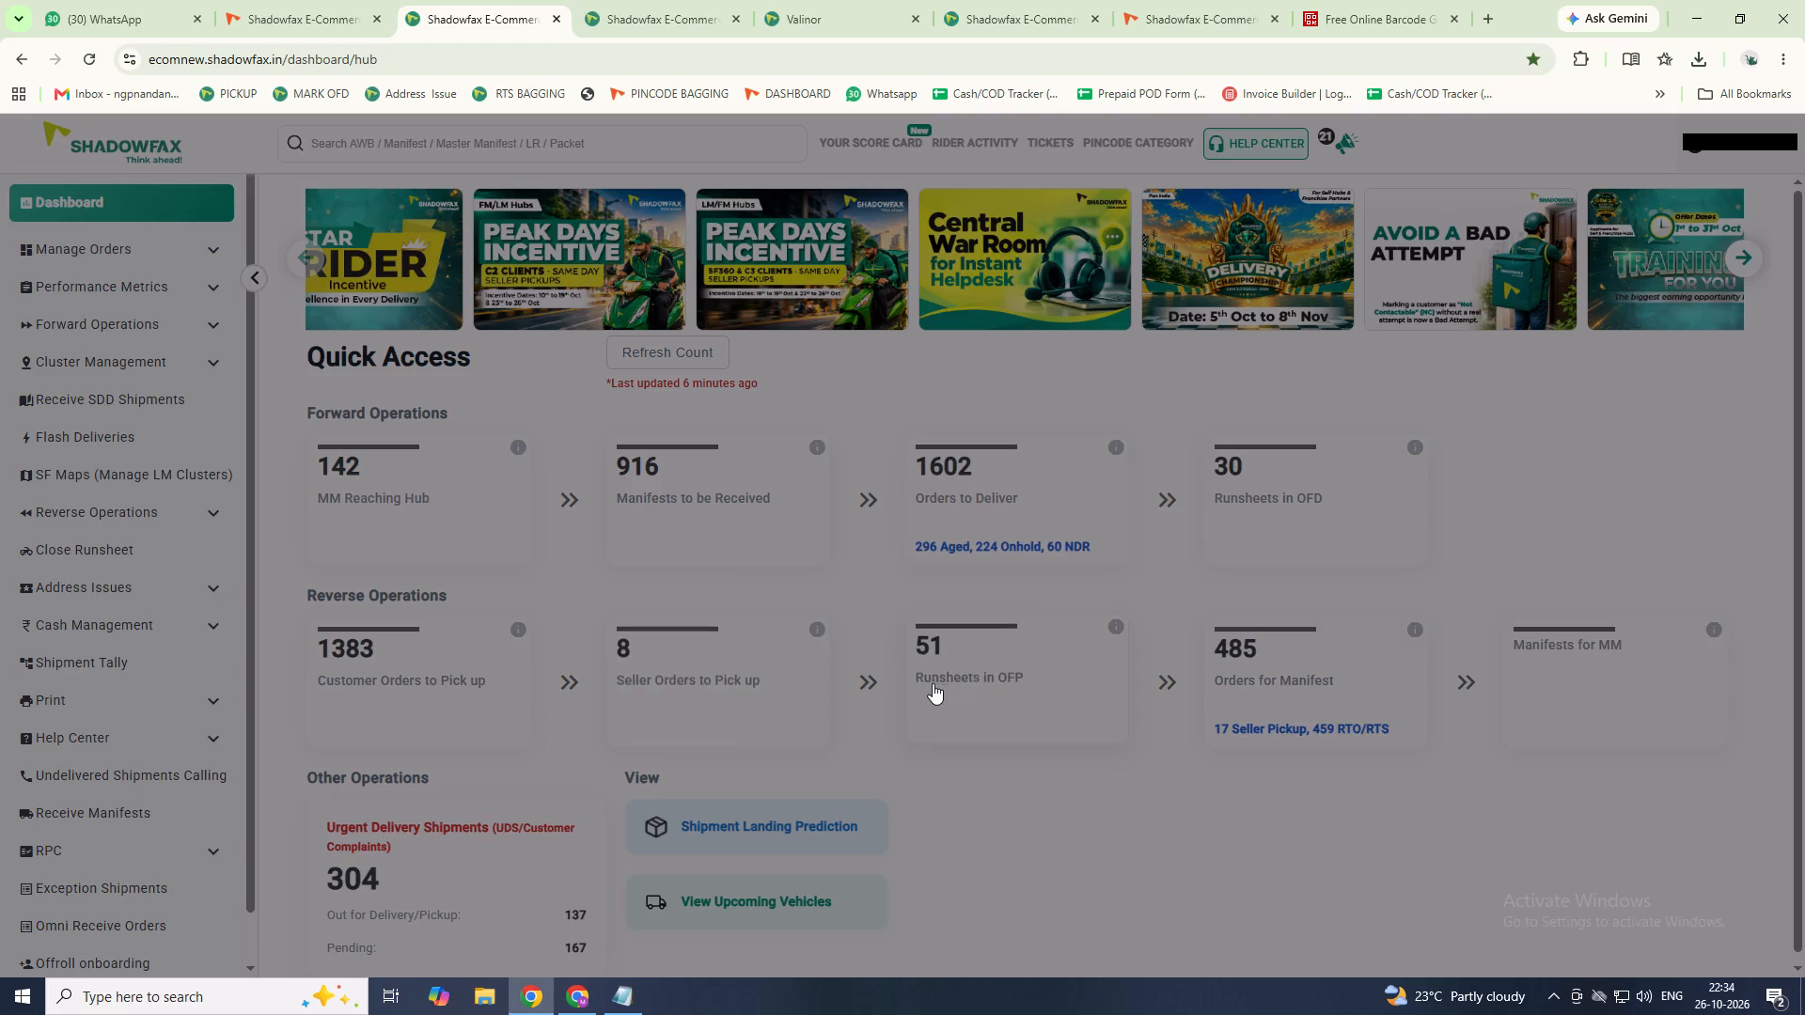
click(789, 100)
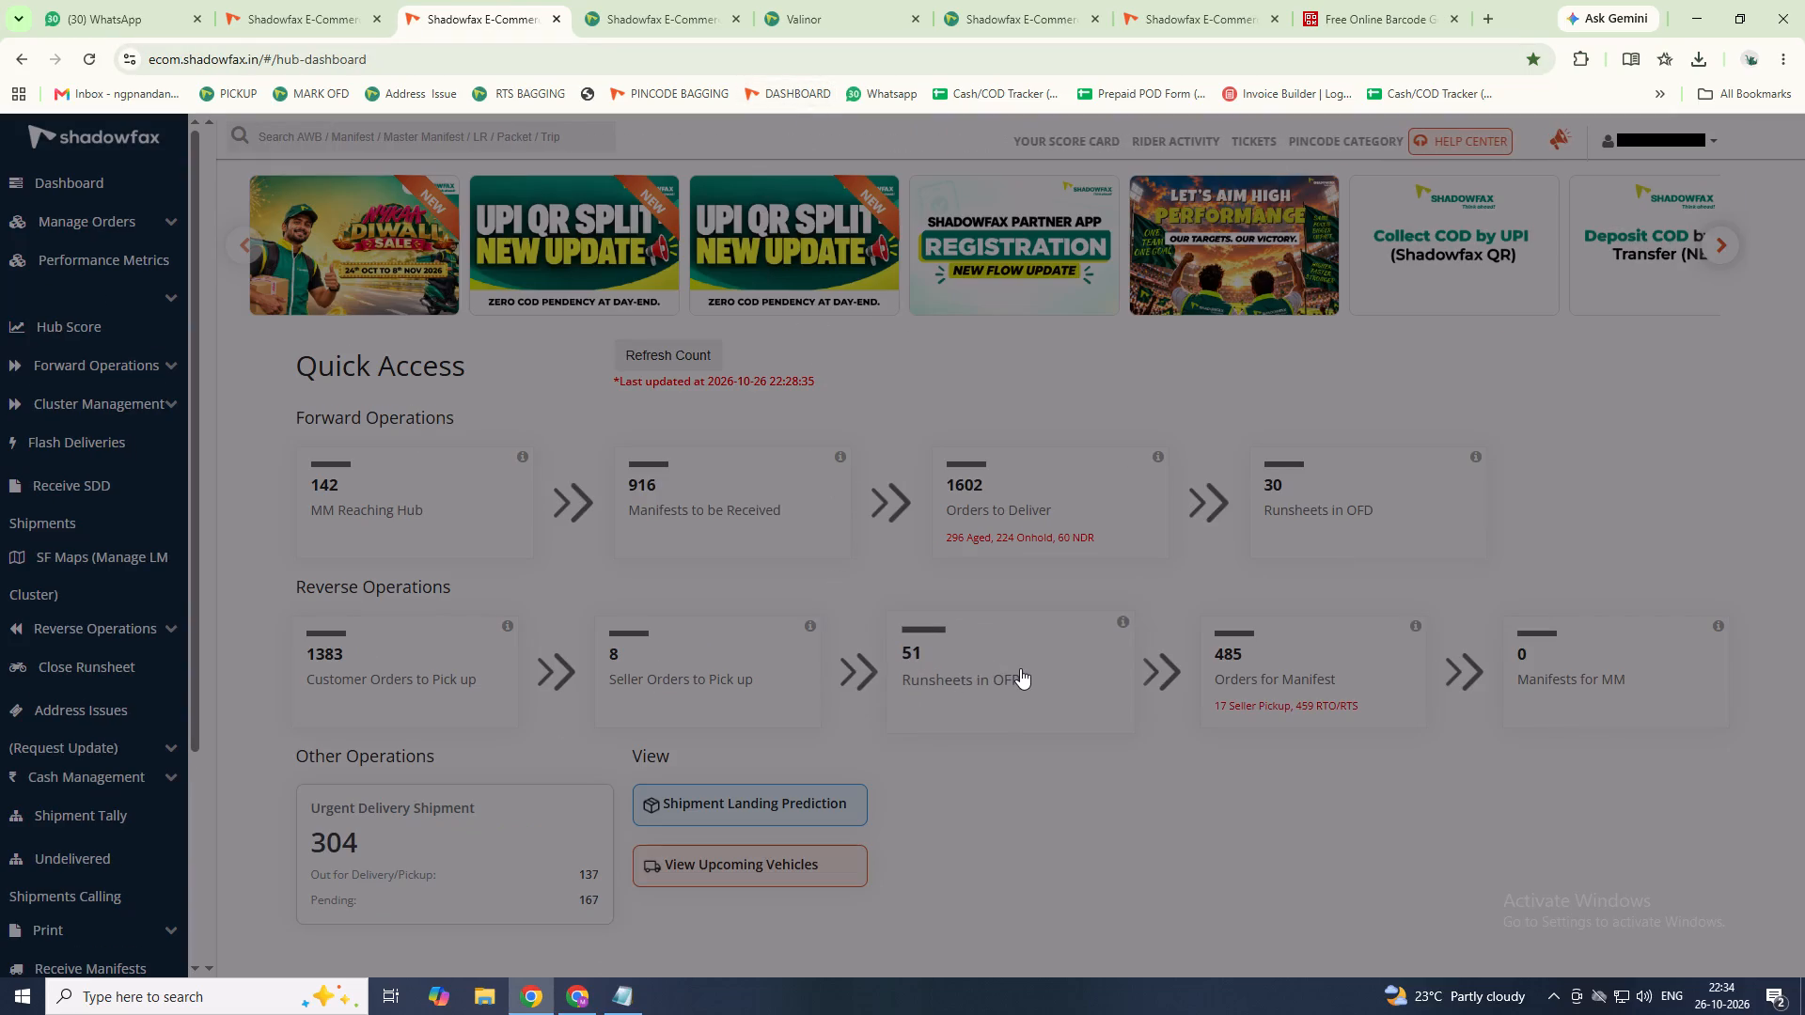
click(1020, 668)
click(1185, 433)
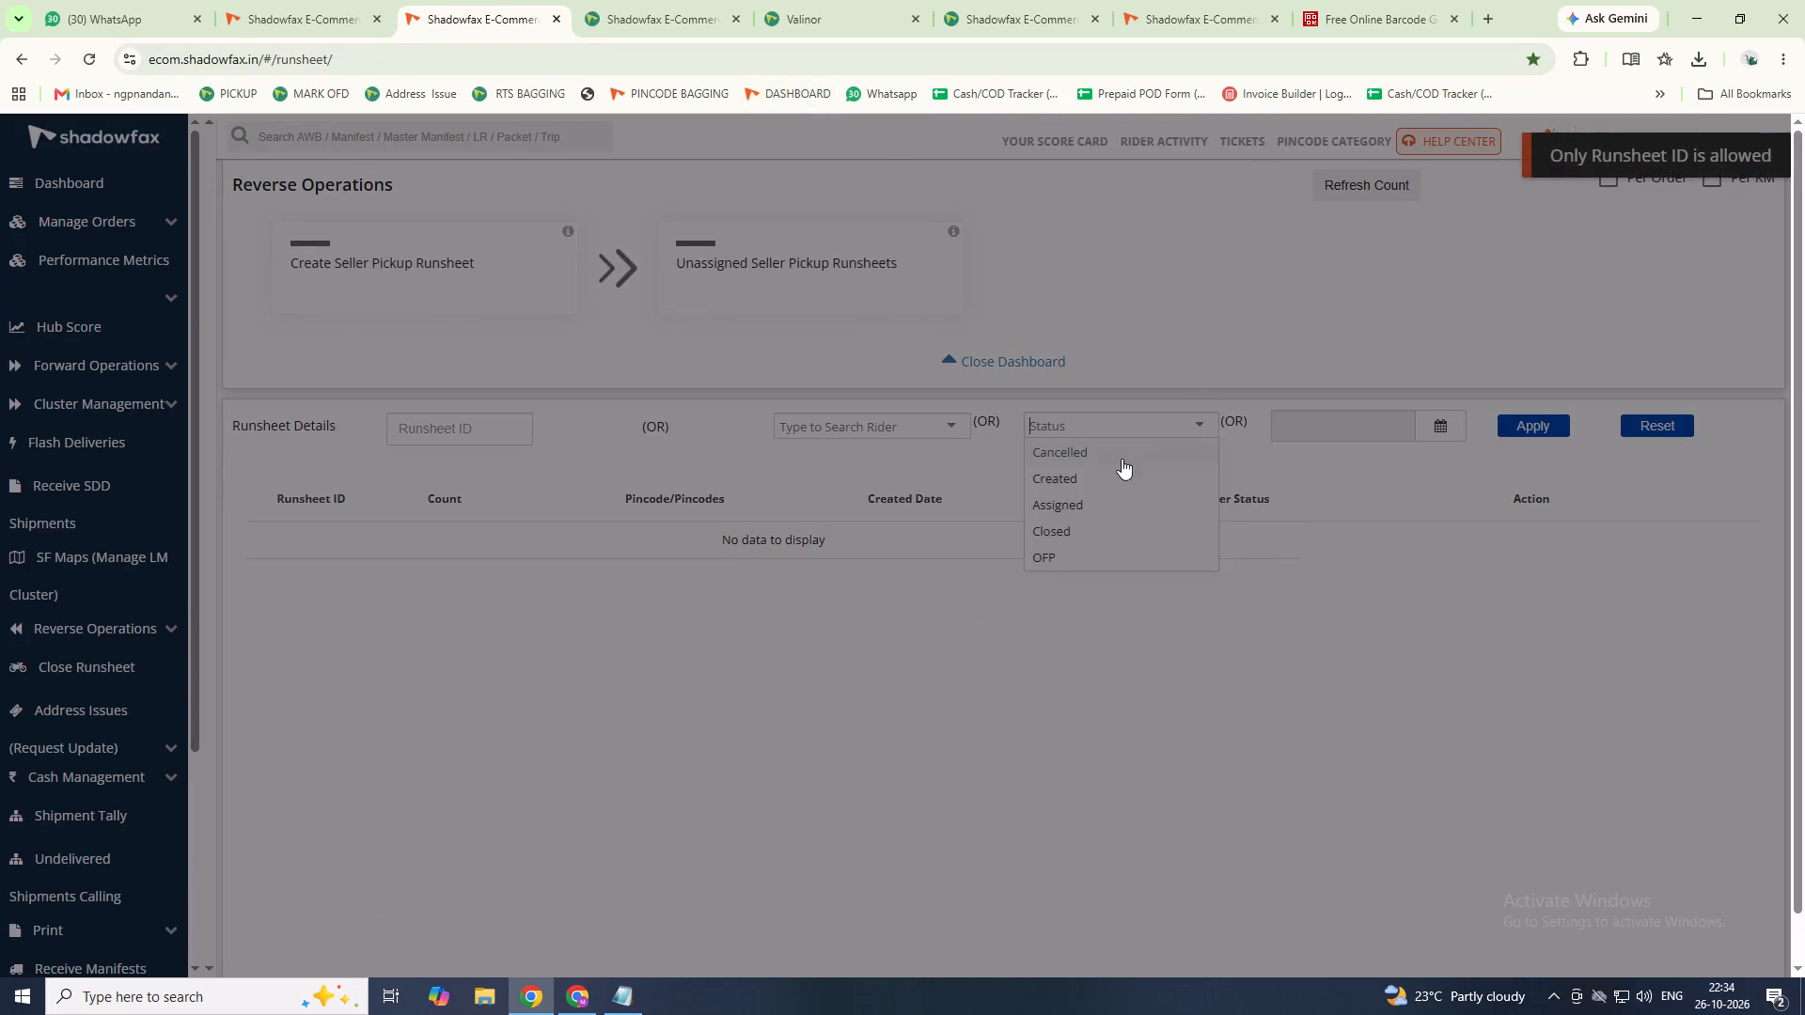
click(1060, 555)
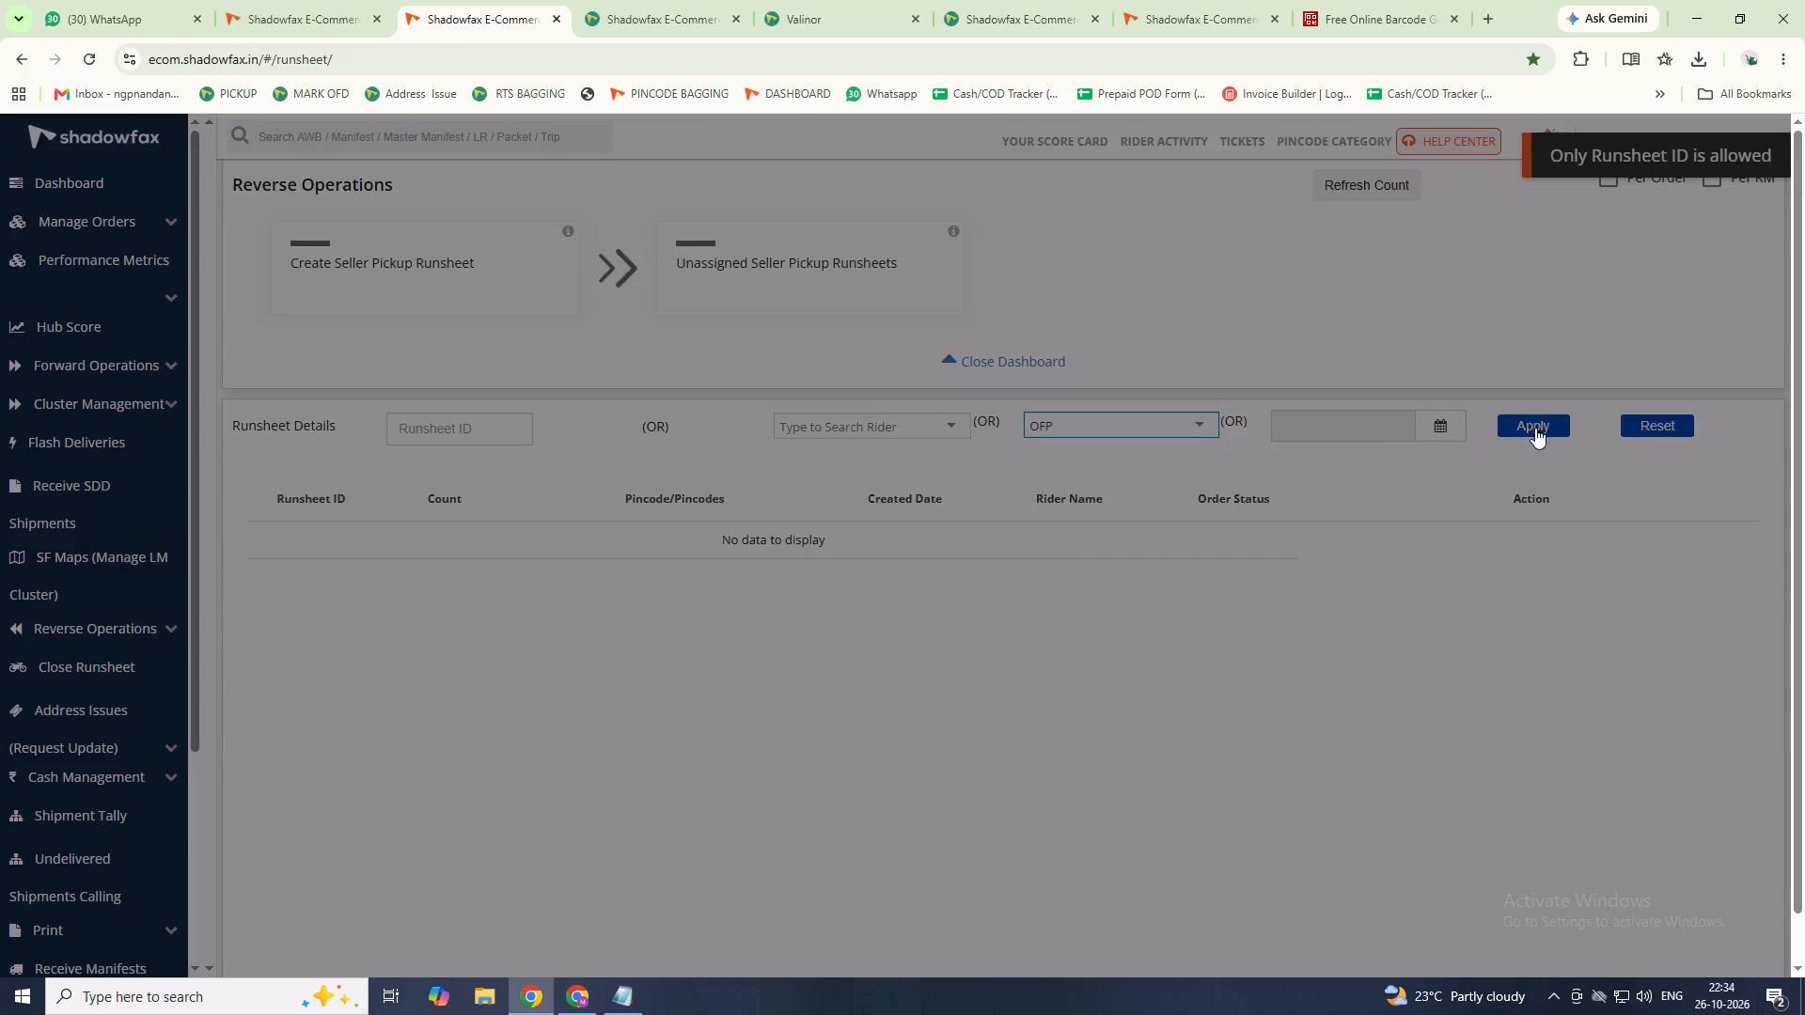
click(1536, 427)
scroll(1602, 625, down, 4)
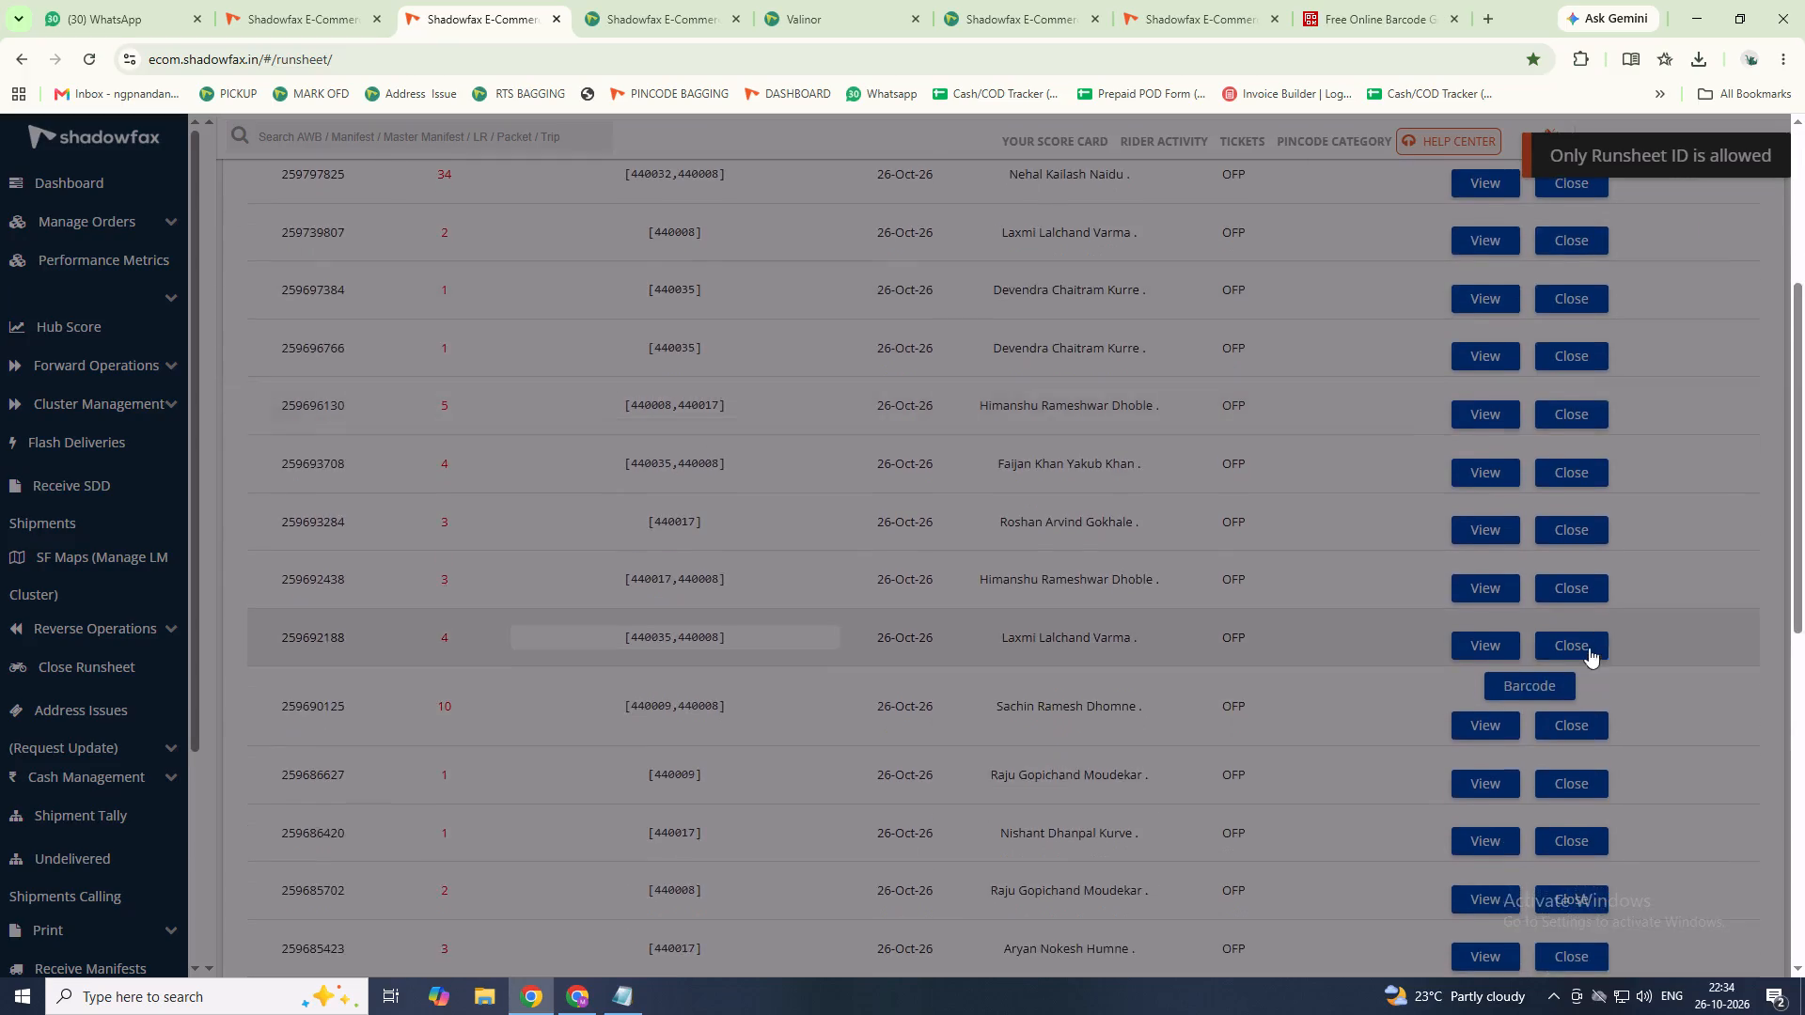
scroll(1589, 648, down, 3)
In Close Seller Runsheet, select the first rider matching "SACH" and close runsheet 259672292.
click(699, 10)
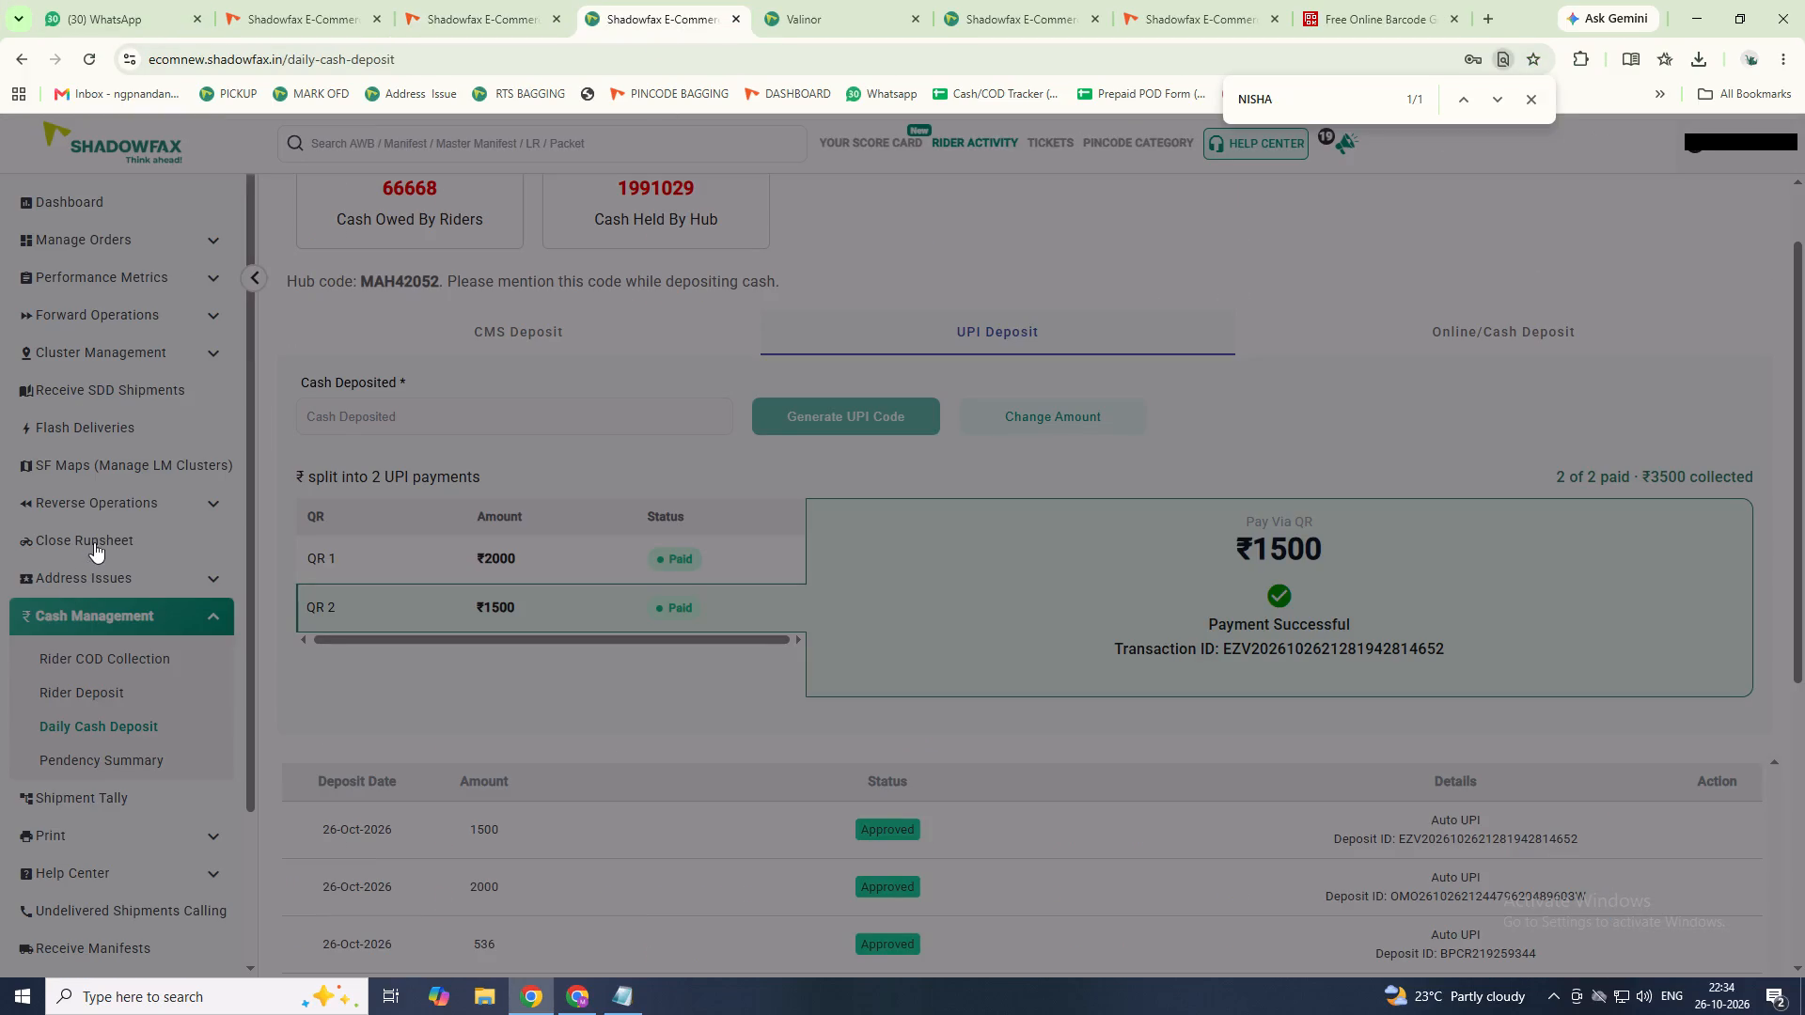
click(165, 500)
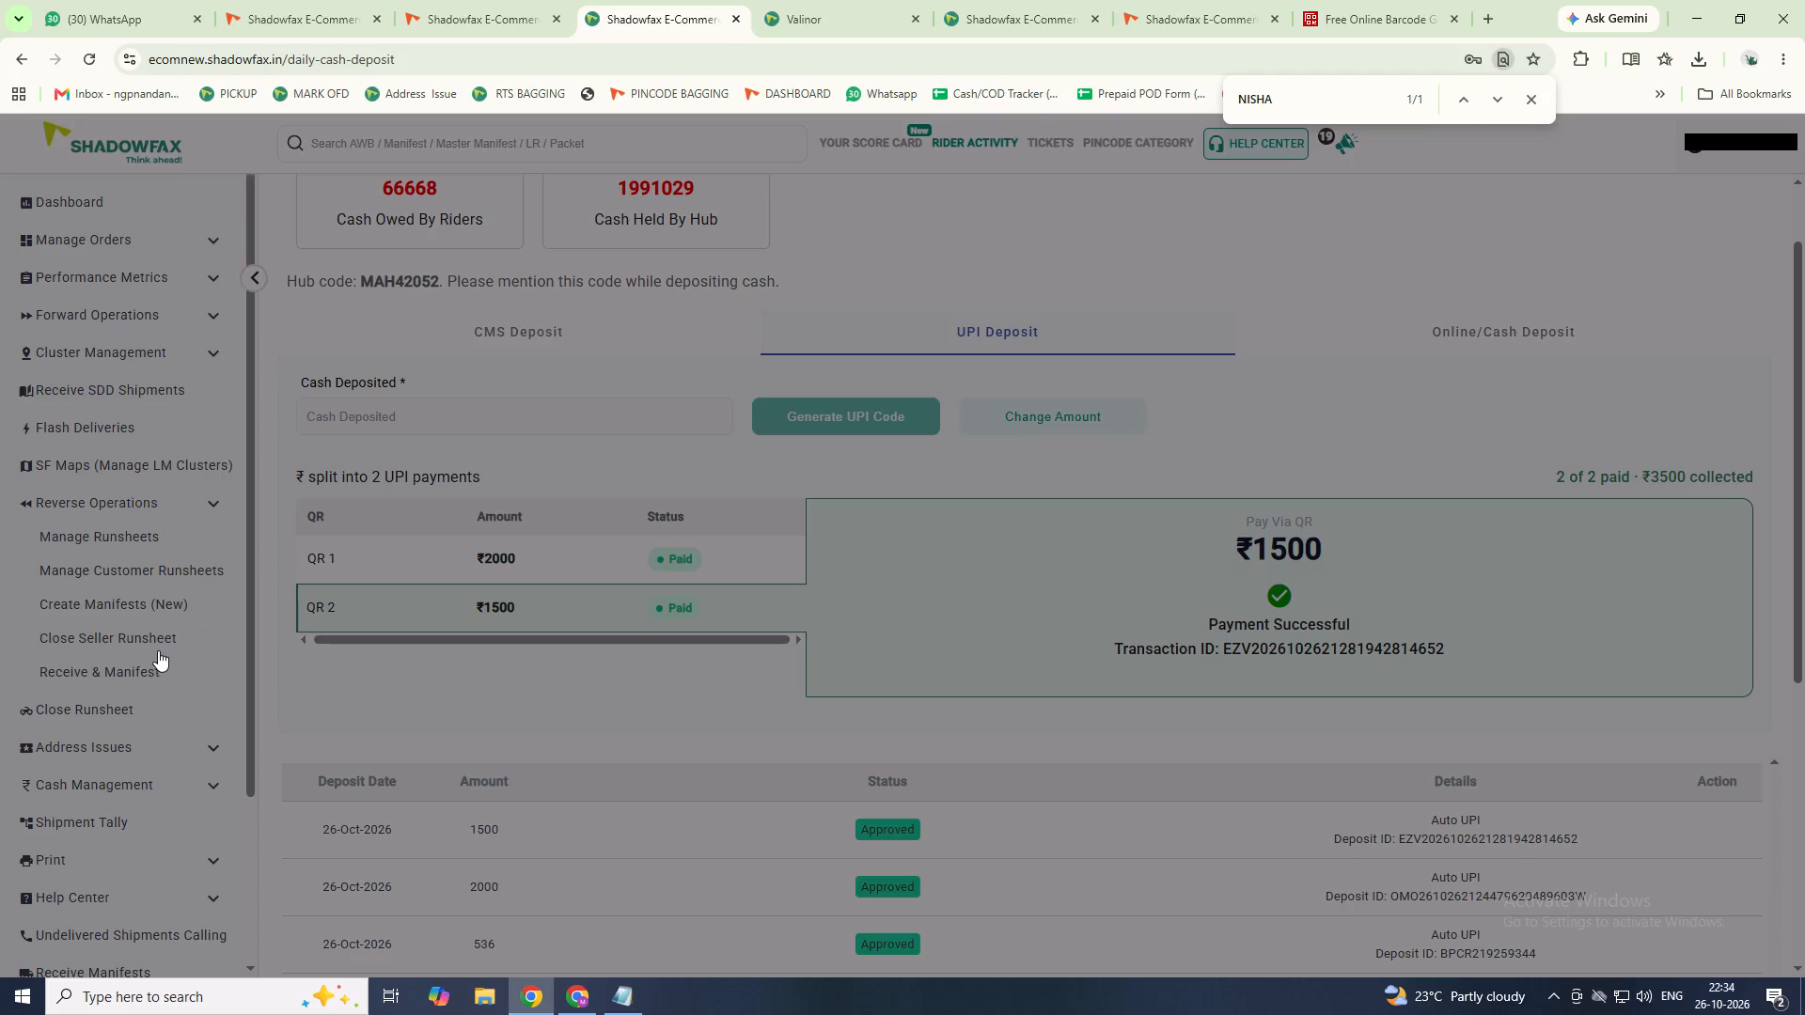
click(160, 638)
click(667, 289)
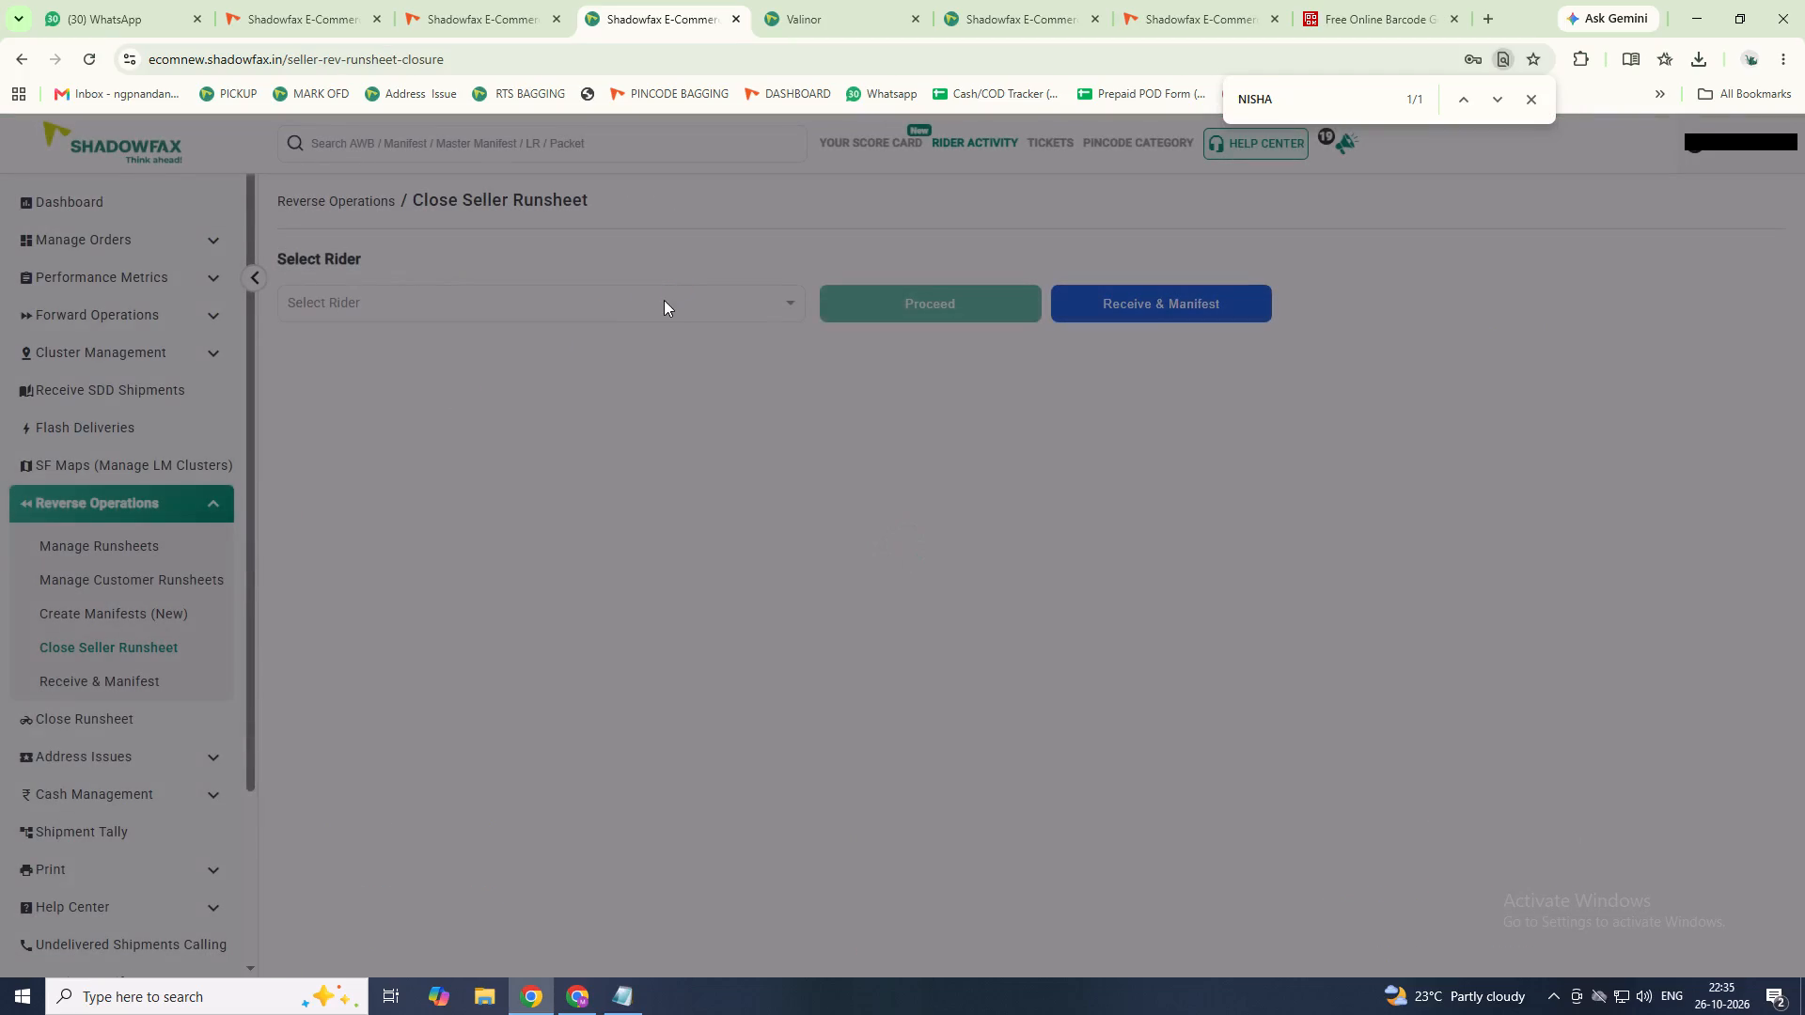
click(657, 302)
key(s)
text(ACH)
click(584, 329)
click(899, 302)
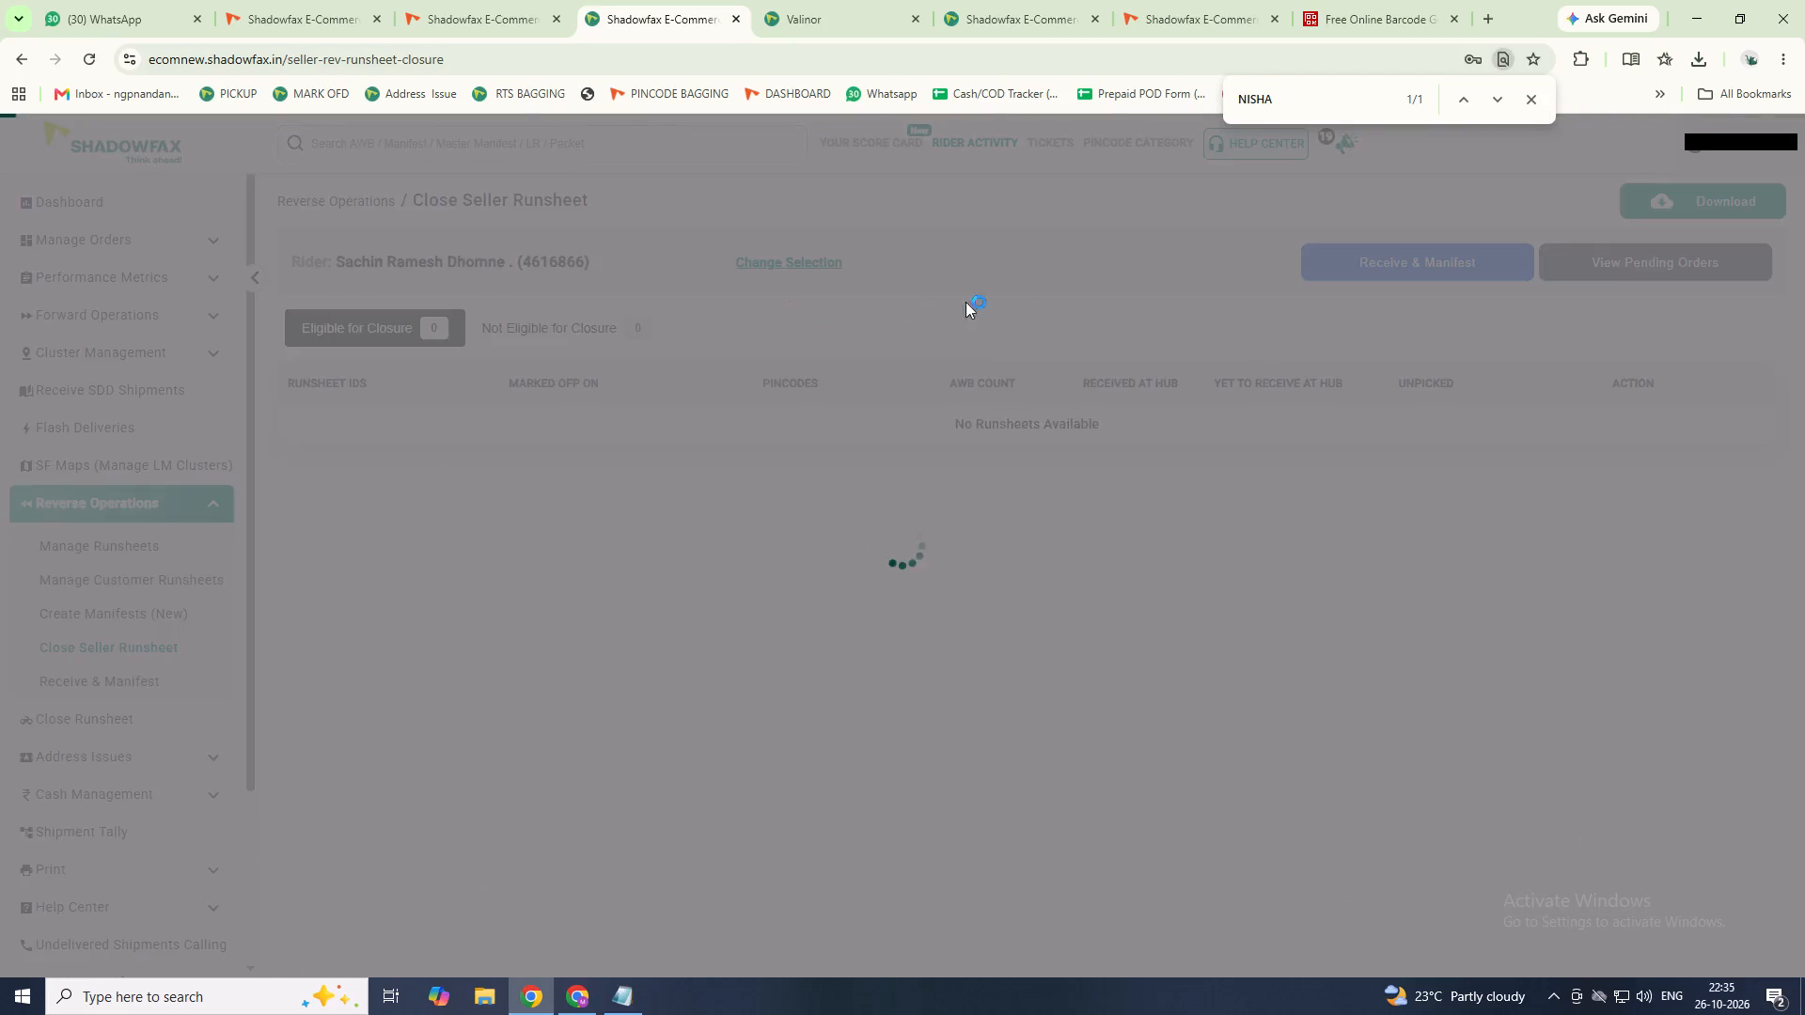
click(1656, 426)
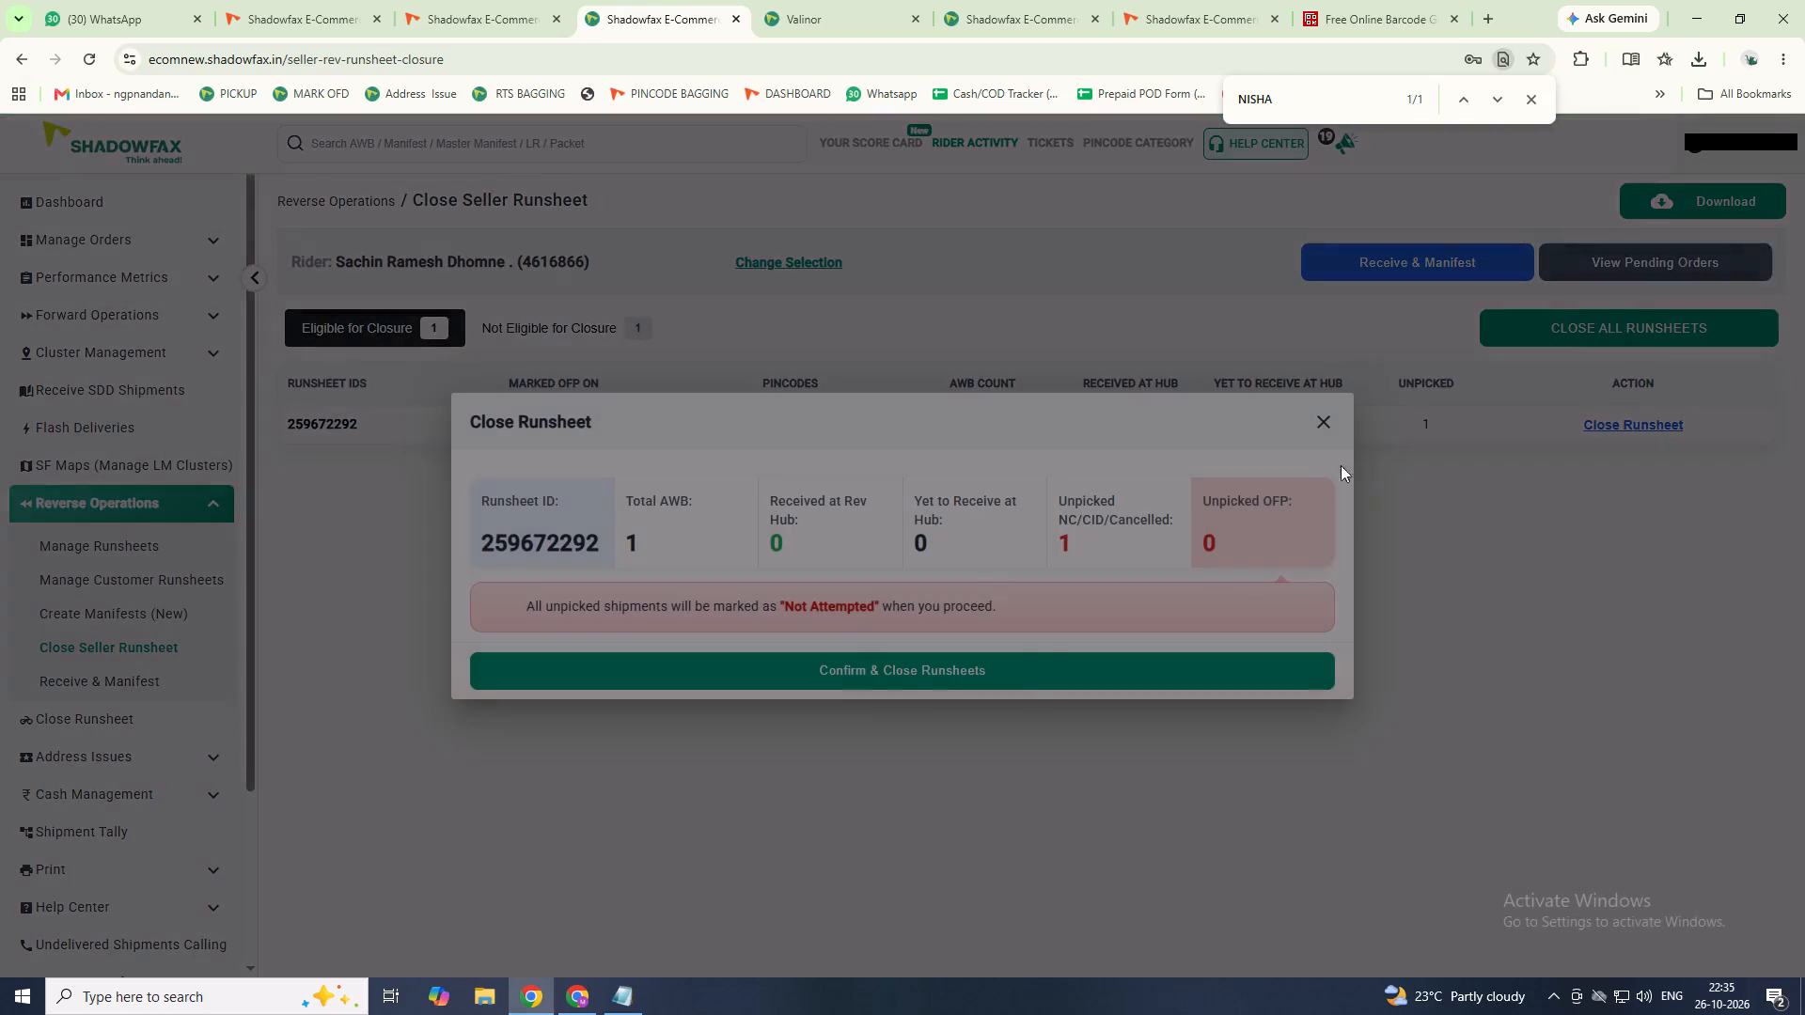
click(1025, 668)
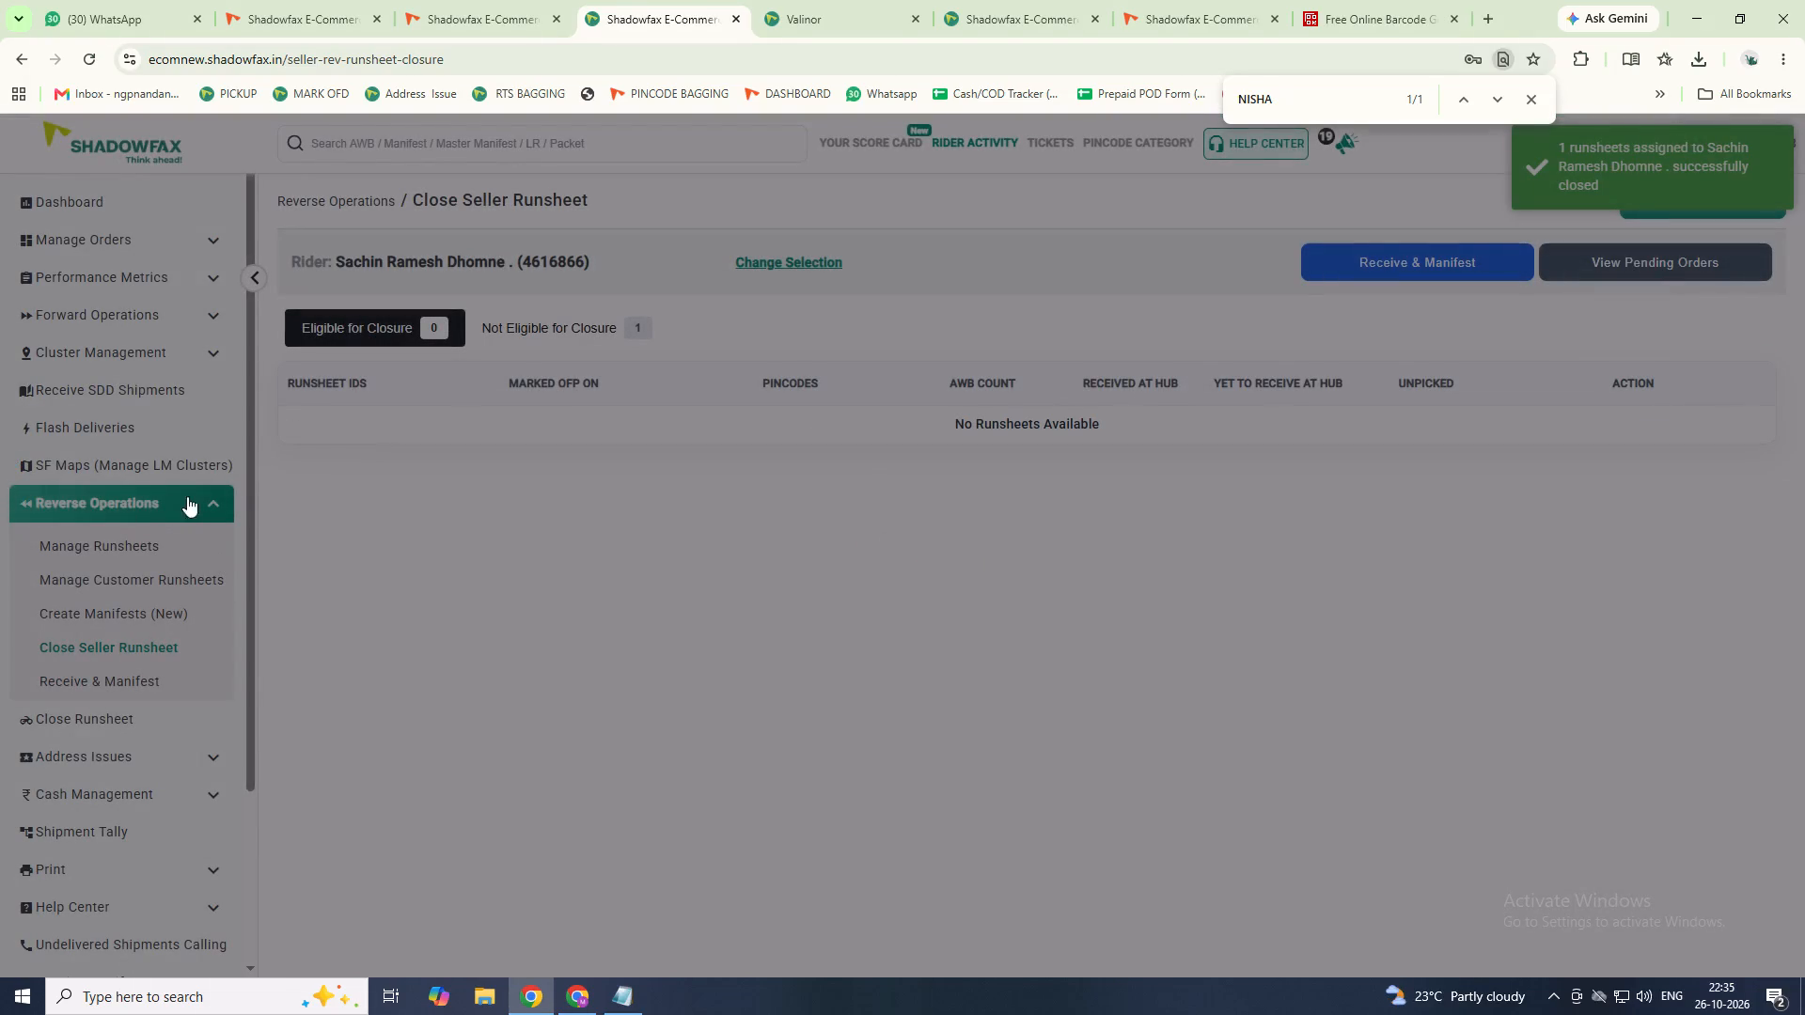
Change the selection to the first rider matching "MANO" and close seller runsheet 259672515.
click(772, 264)
click(575, 296)
text(MANO)
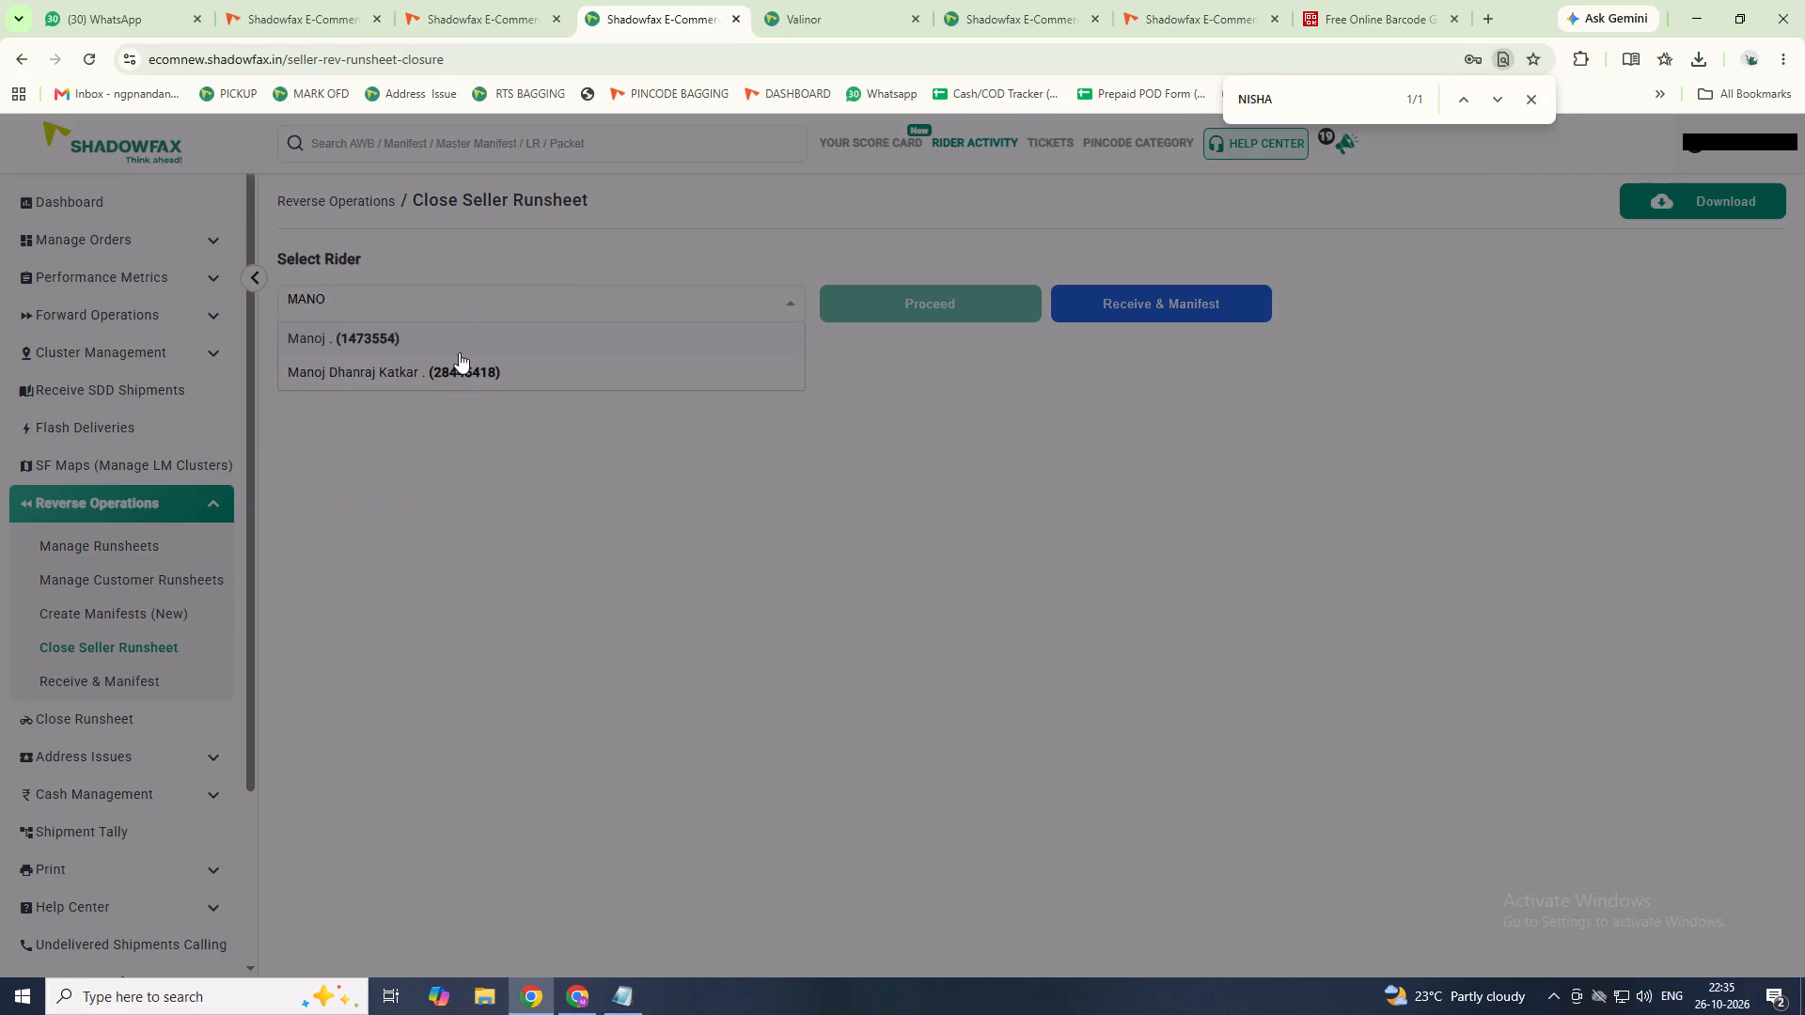
click(452, 343)
click(884, 292)
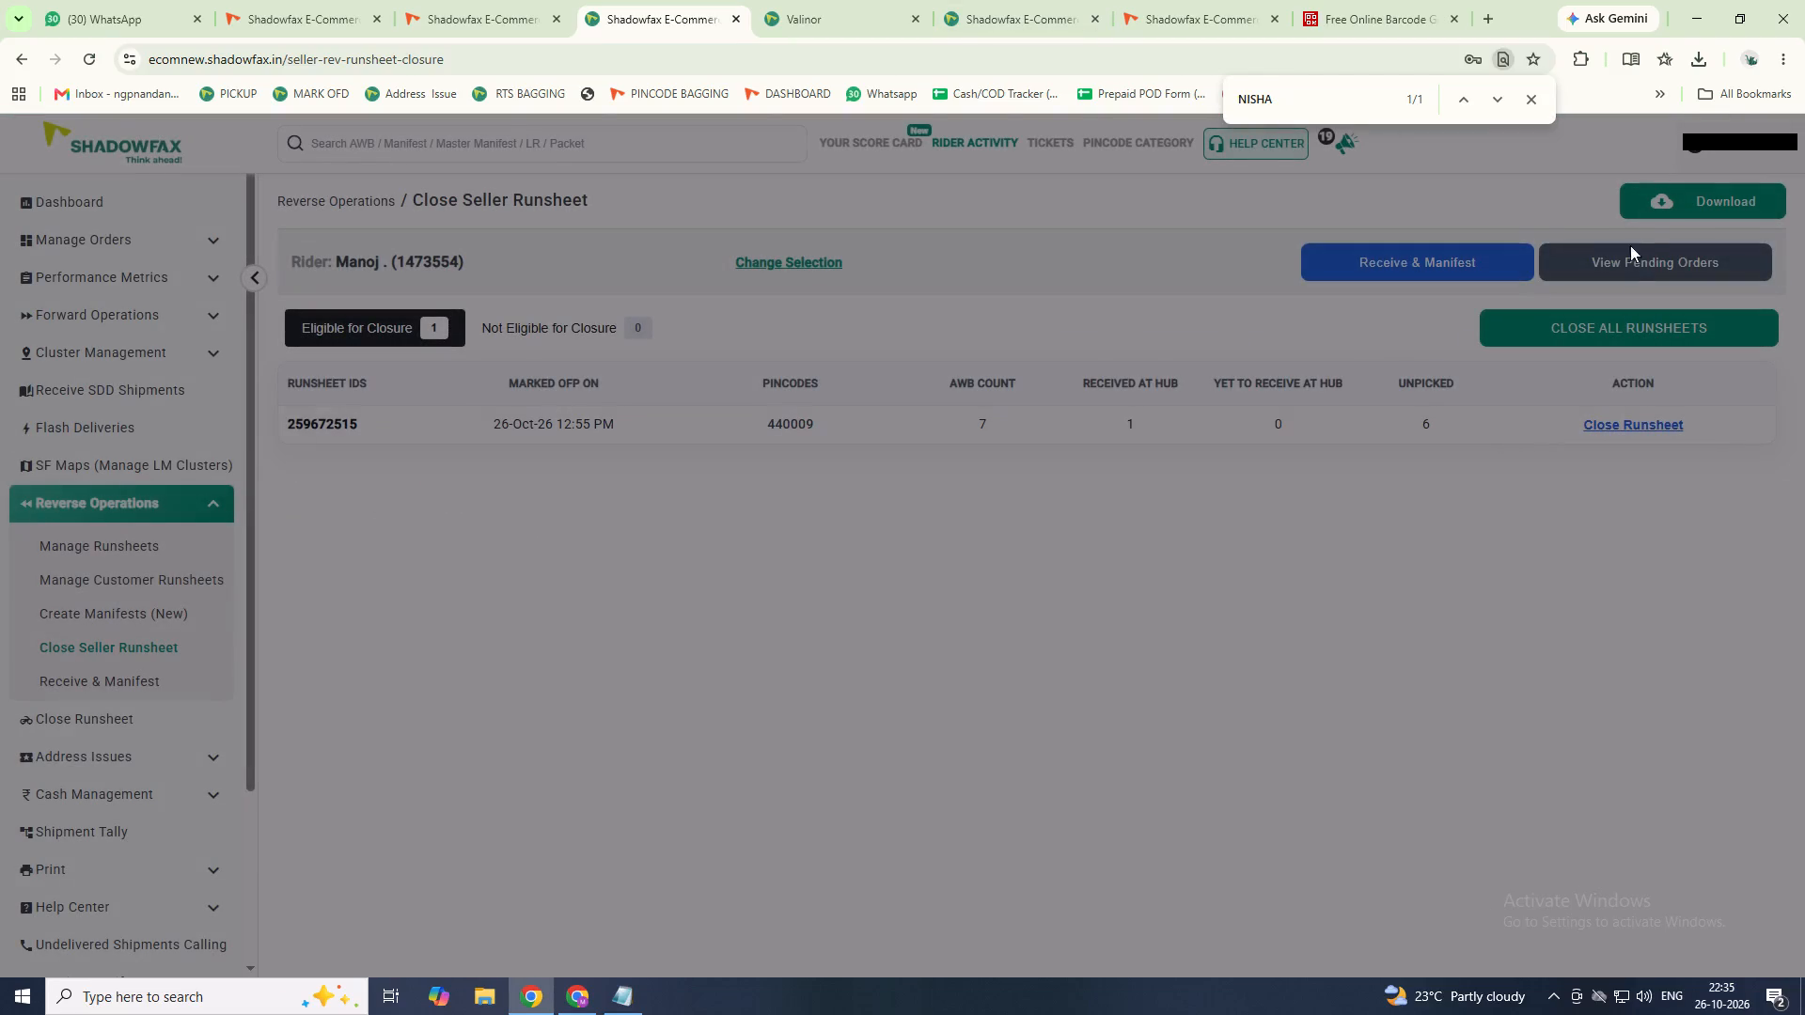
click(1619, 419)
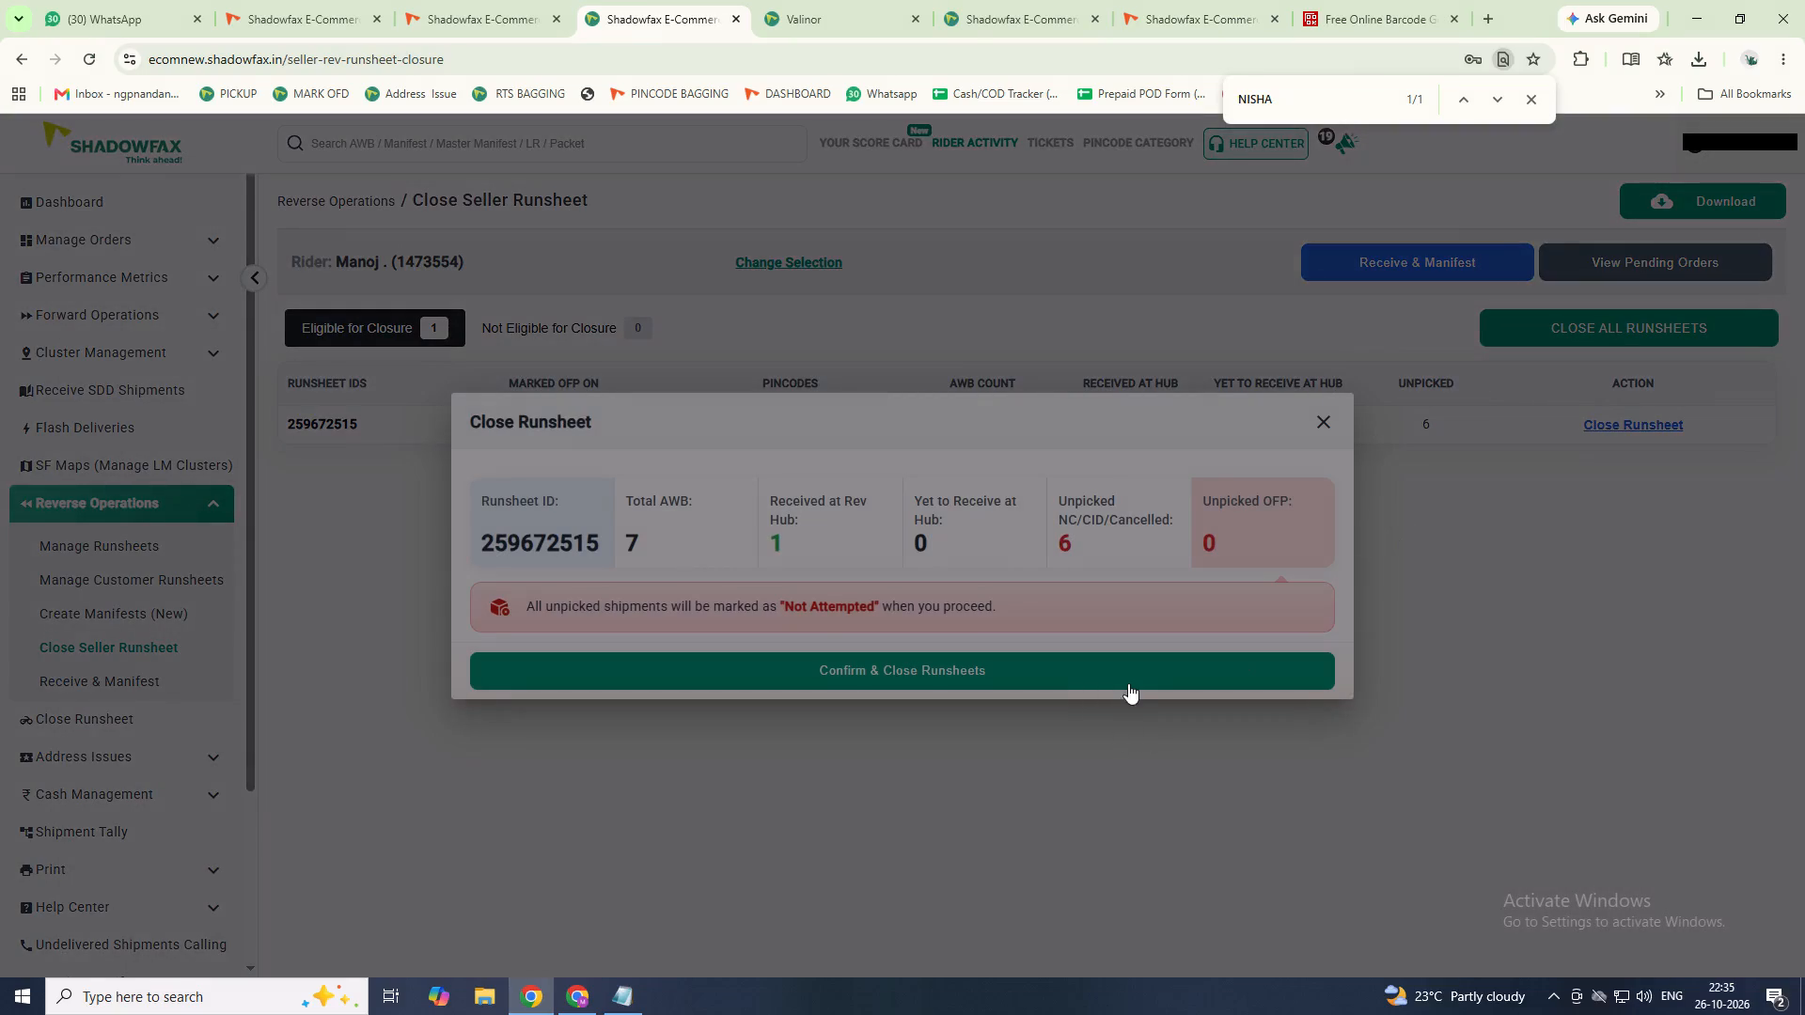
click(1128, 672)
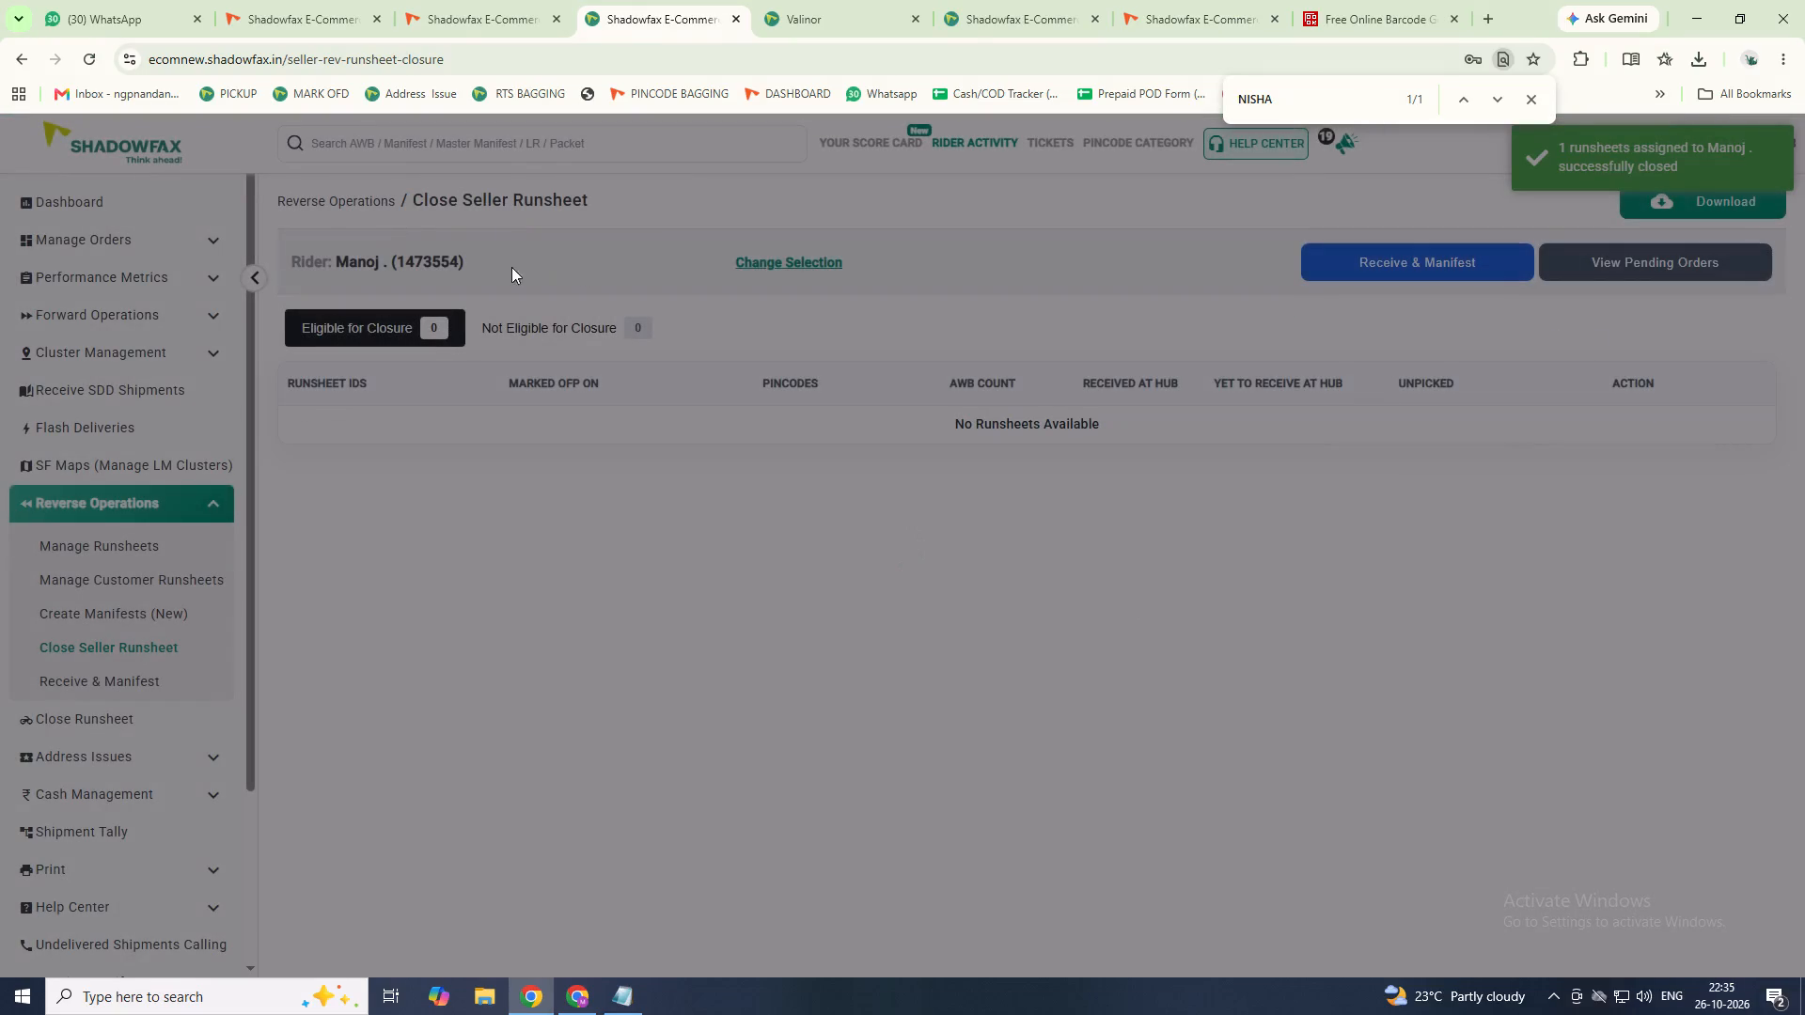
Change the selection to the first rider in the unfiltered list and check for seller runsheets eligible for closure.
click(752, 258)
click(514, 296)
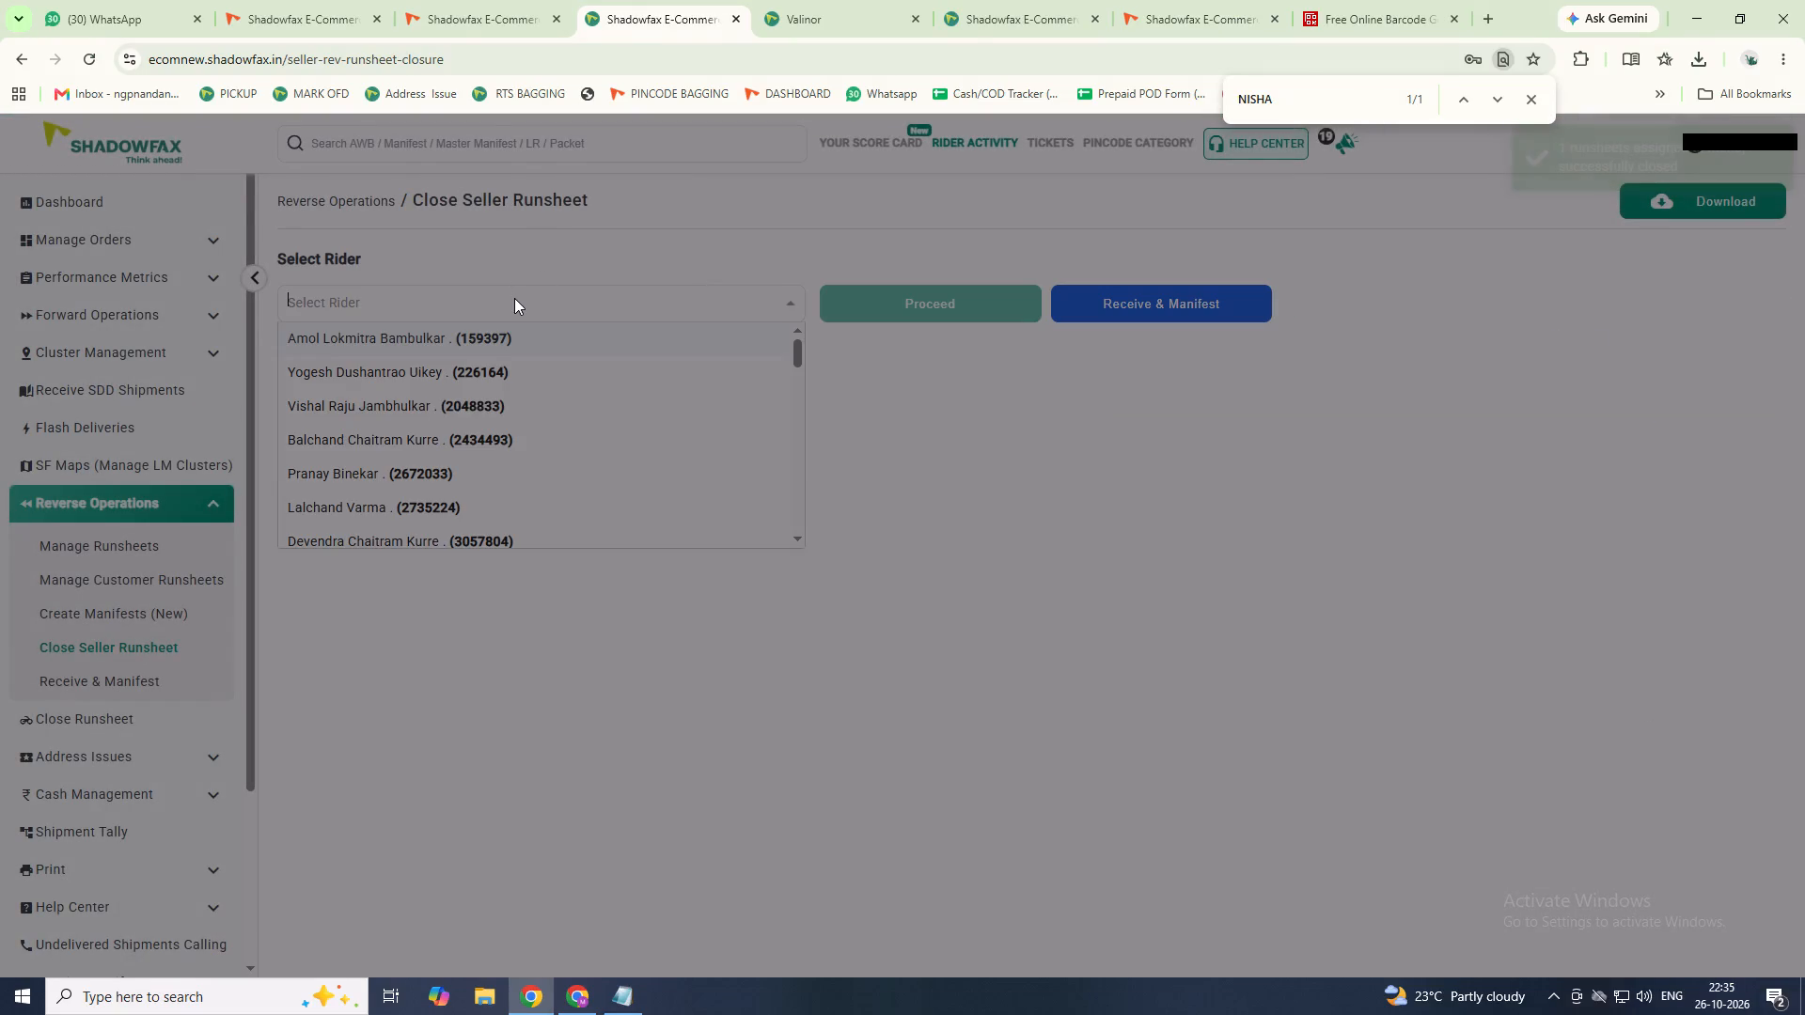
click(502, 333)
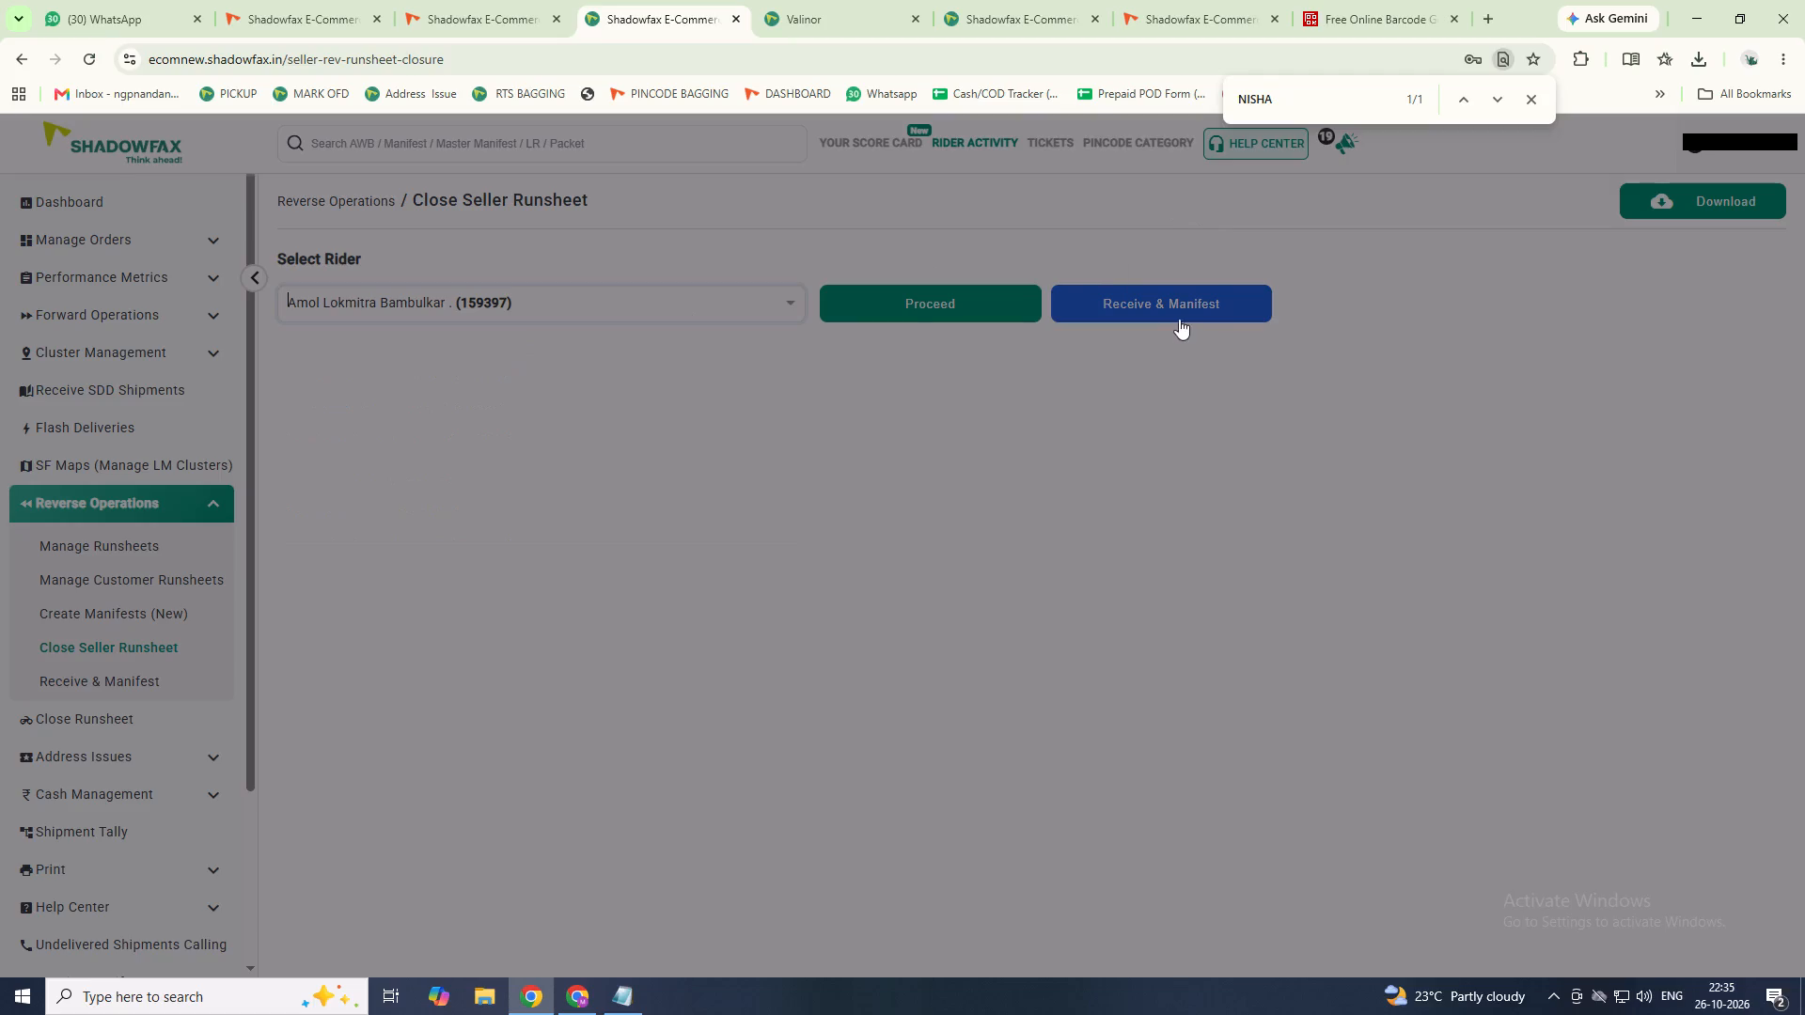
drag(907, 307, 924, 317)
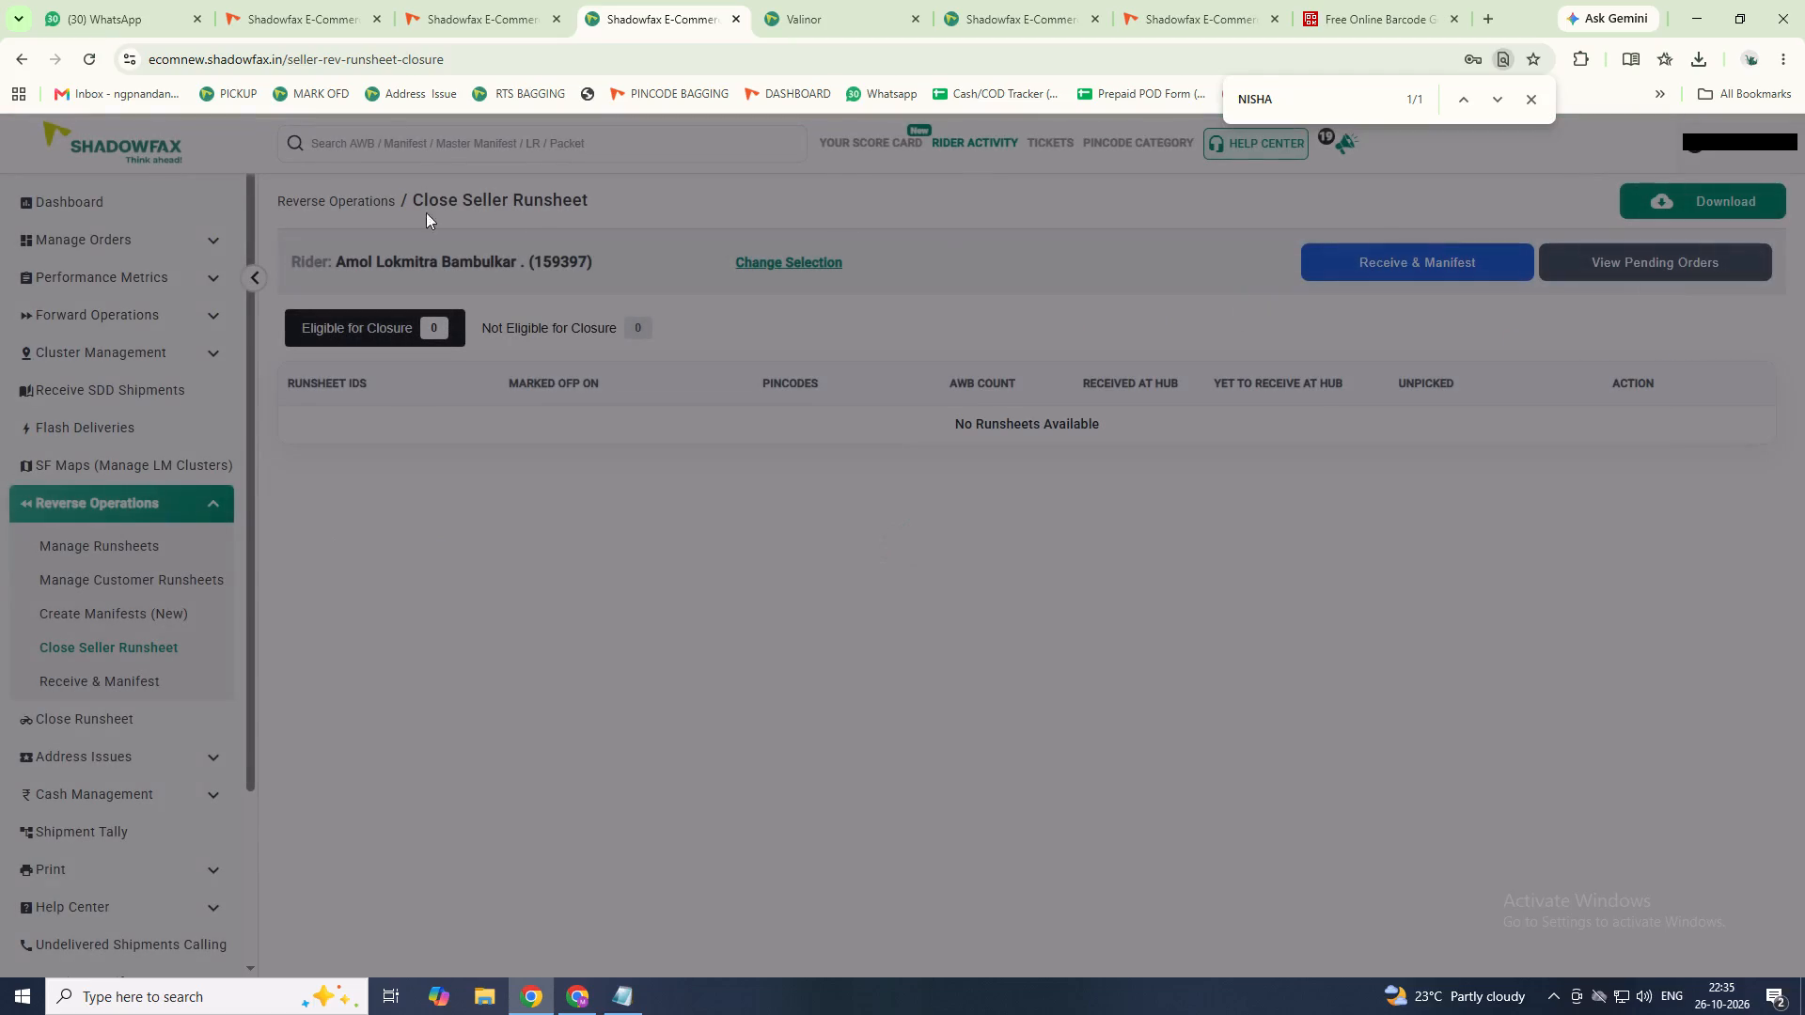
Change the selection and search the rider list for "AKA".
click(775, 252)
click(805, 251)
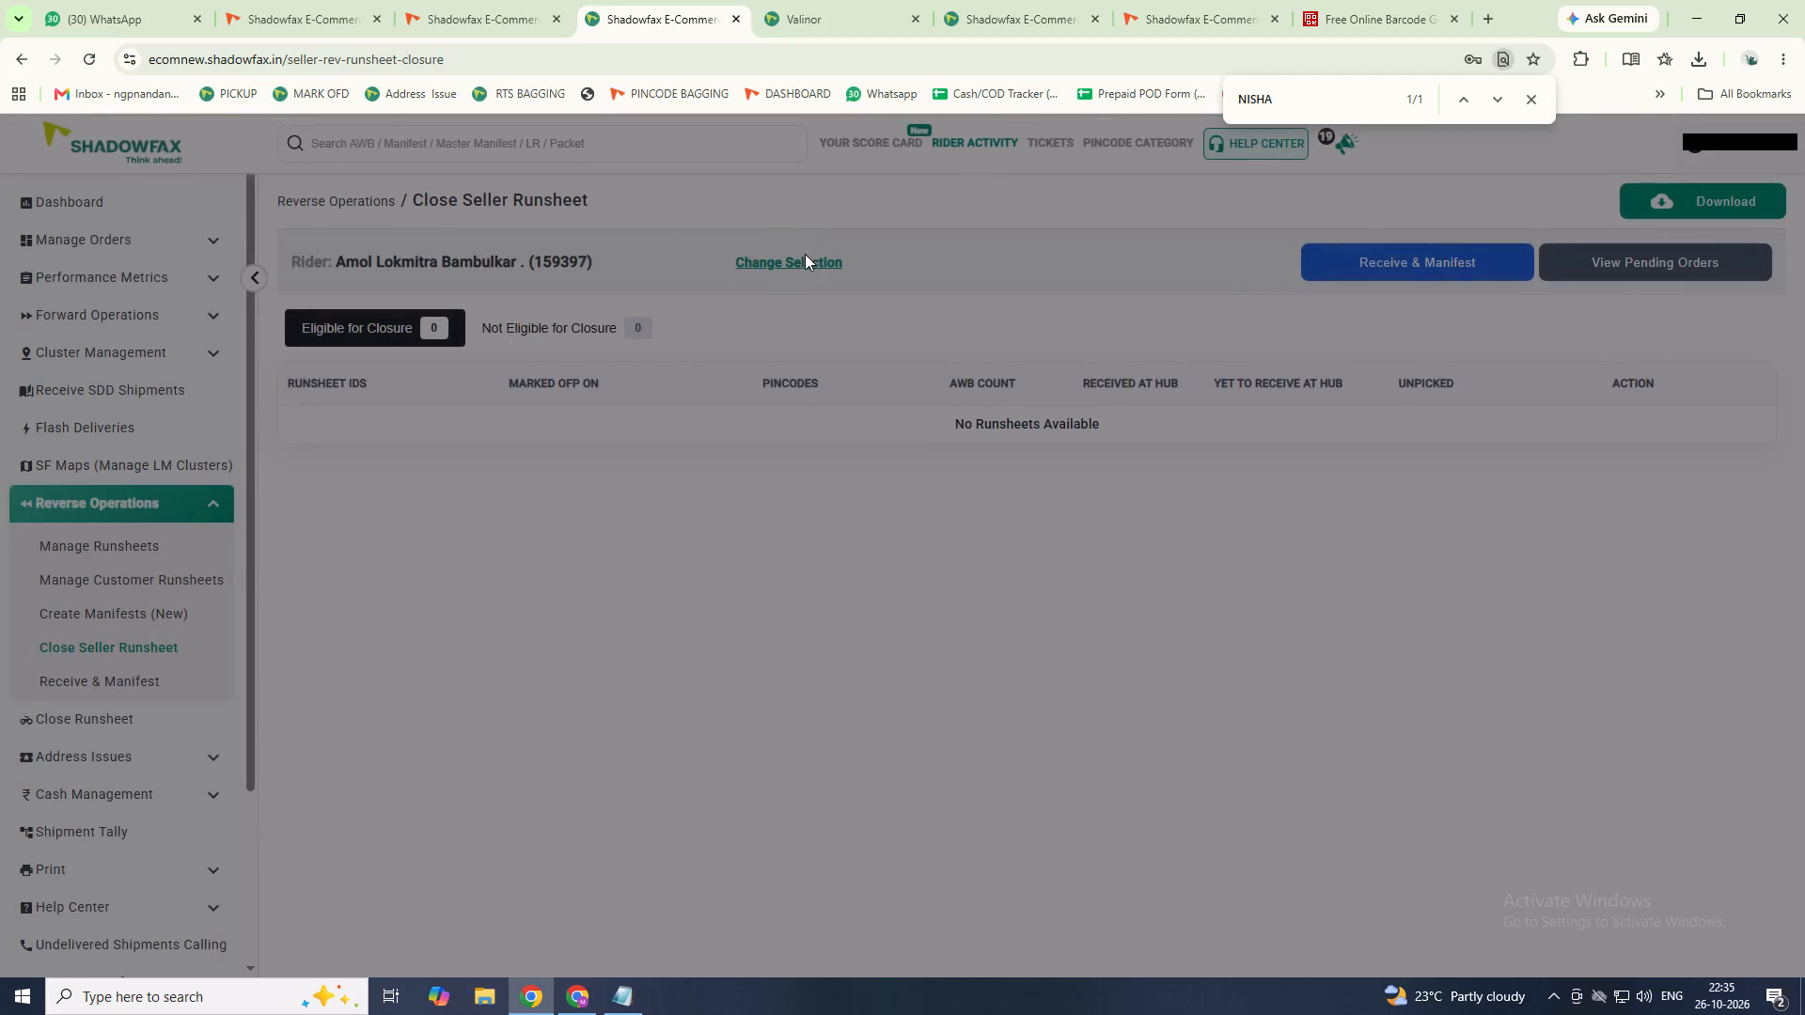
click(797, 259)
click(574, 304)
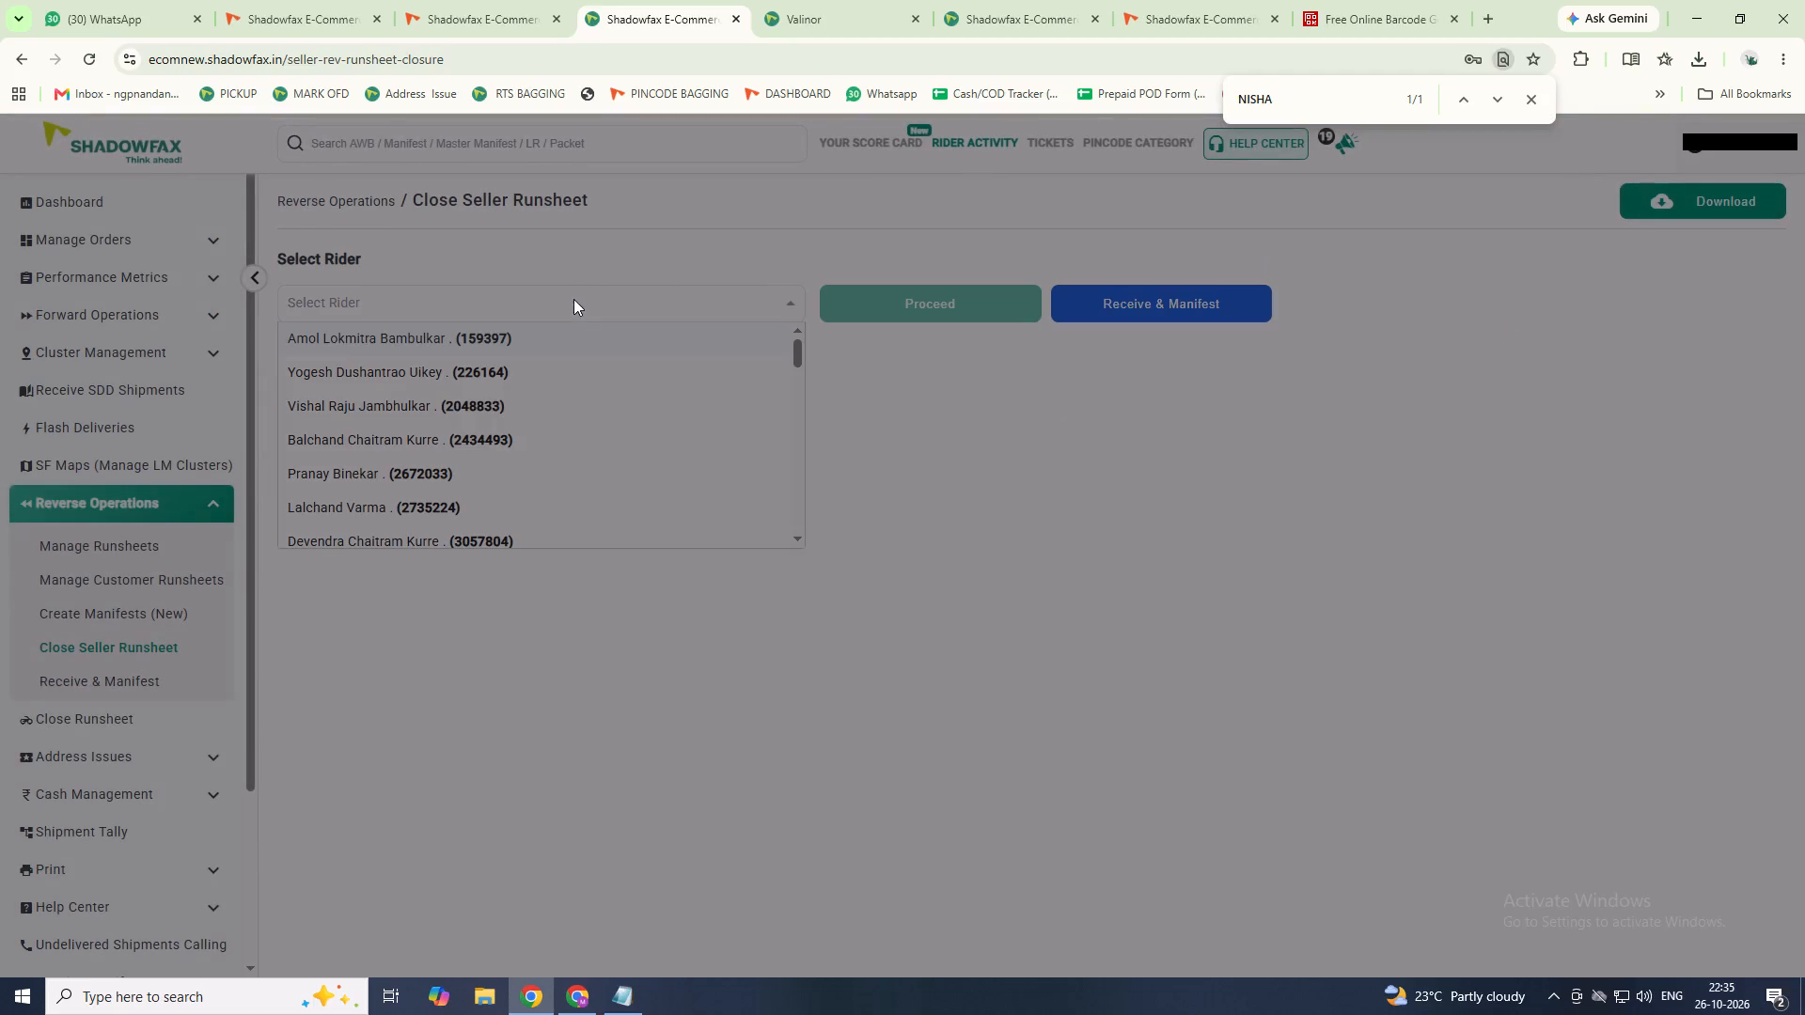
text(AJ)
key(BackSpace)
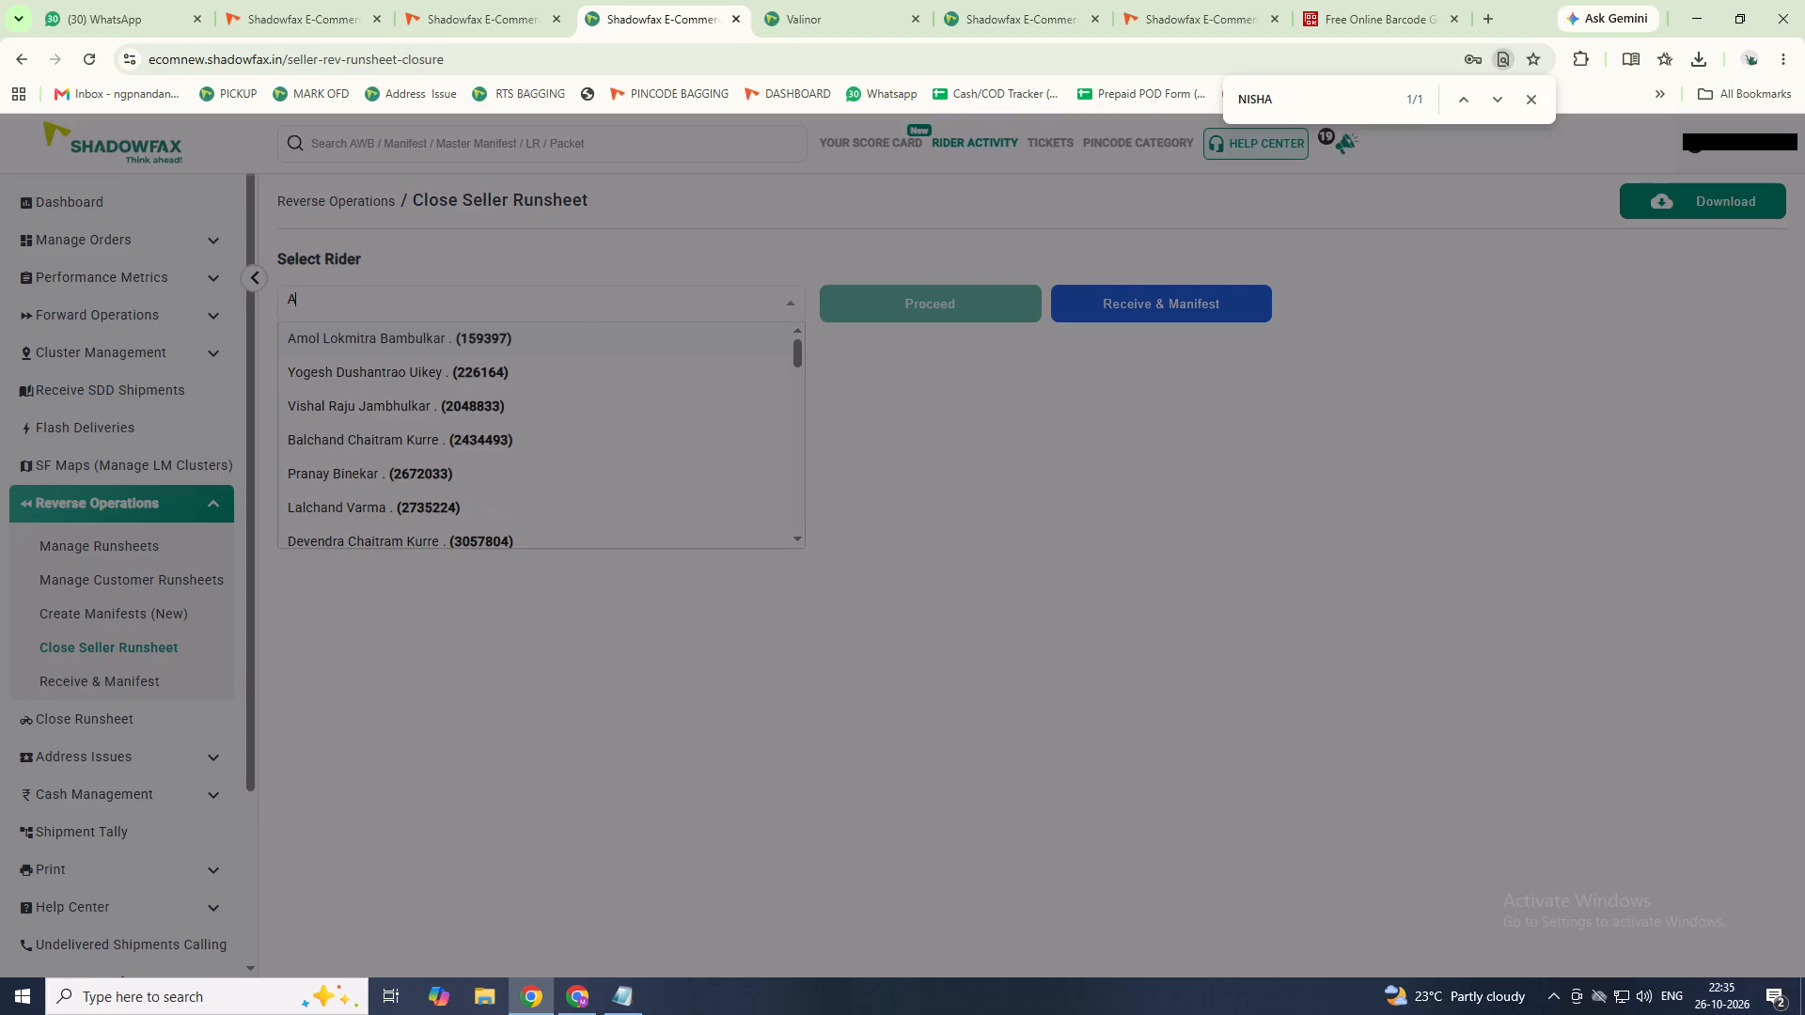
text(KA)
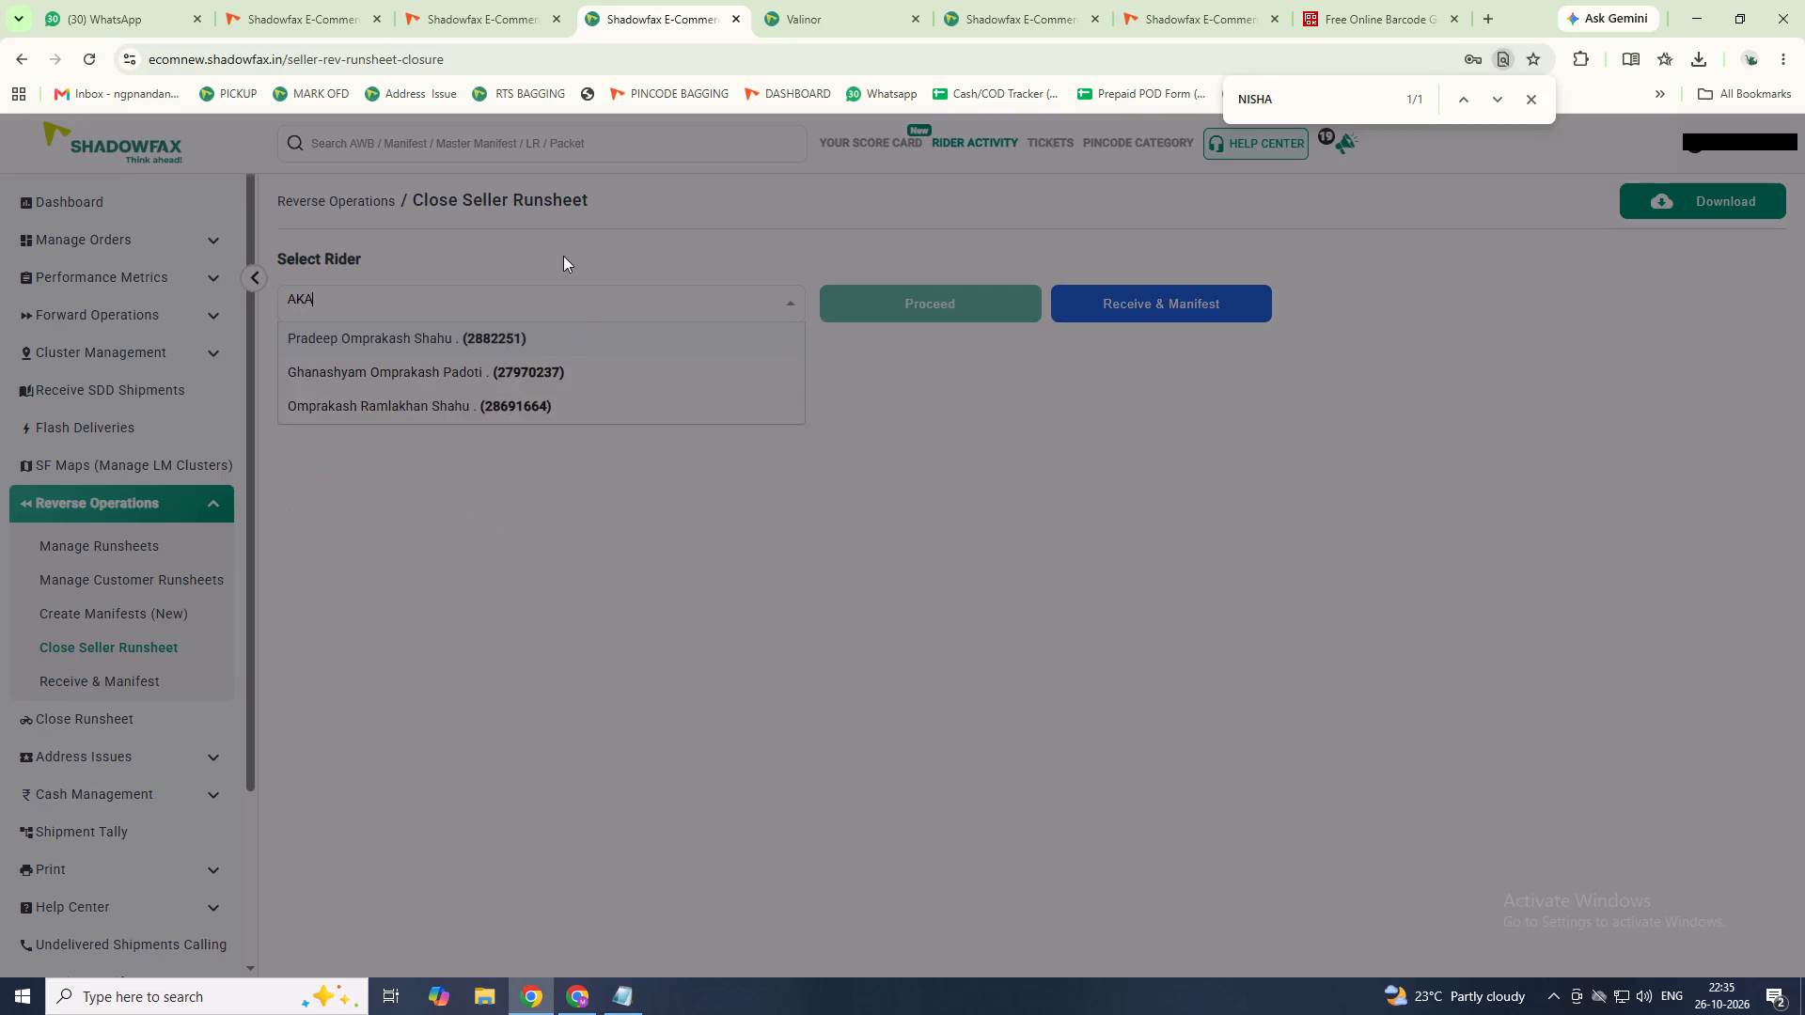
Replace the rider search with "ANI", select the second match and check for seller runsheets eligible for closure.
key(BackSpace)
key(BackSpace)
key(BackSpace)
text(ANI)
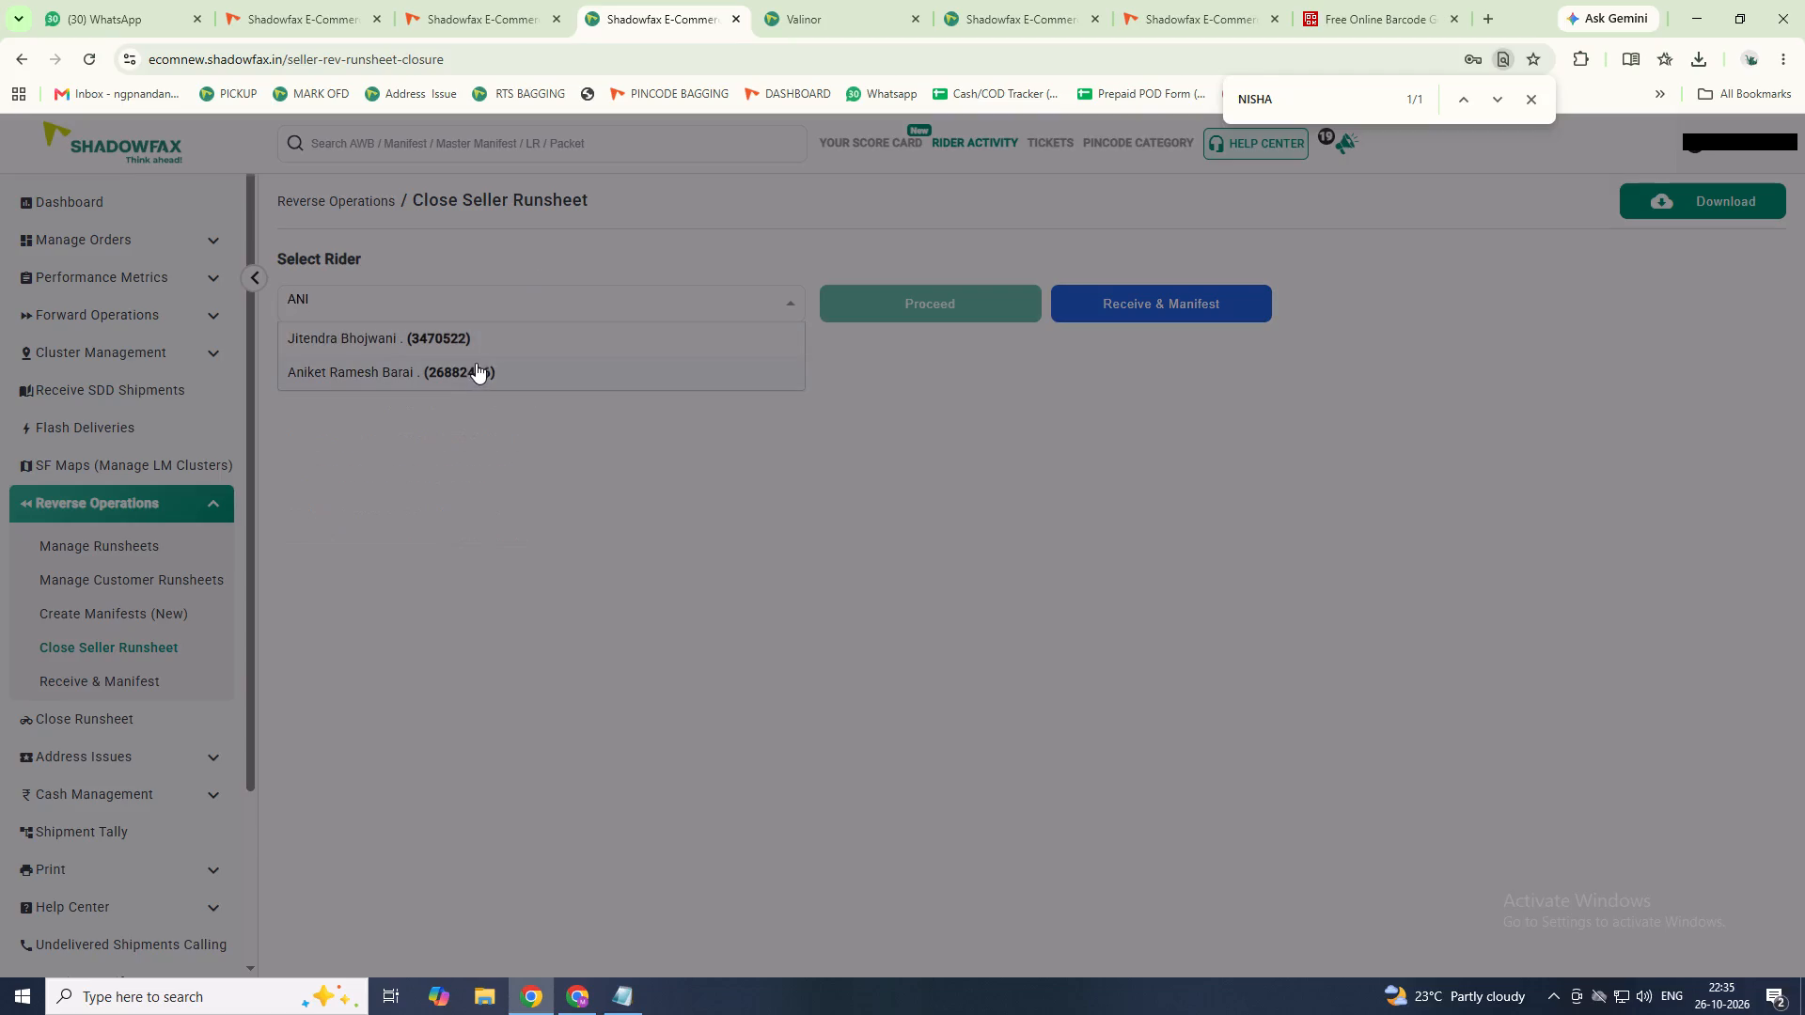
click(474, 367)
click(903, 298)
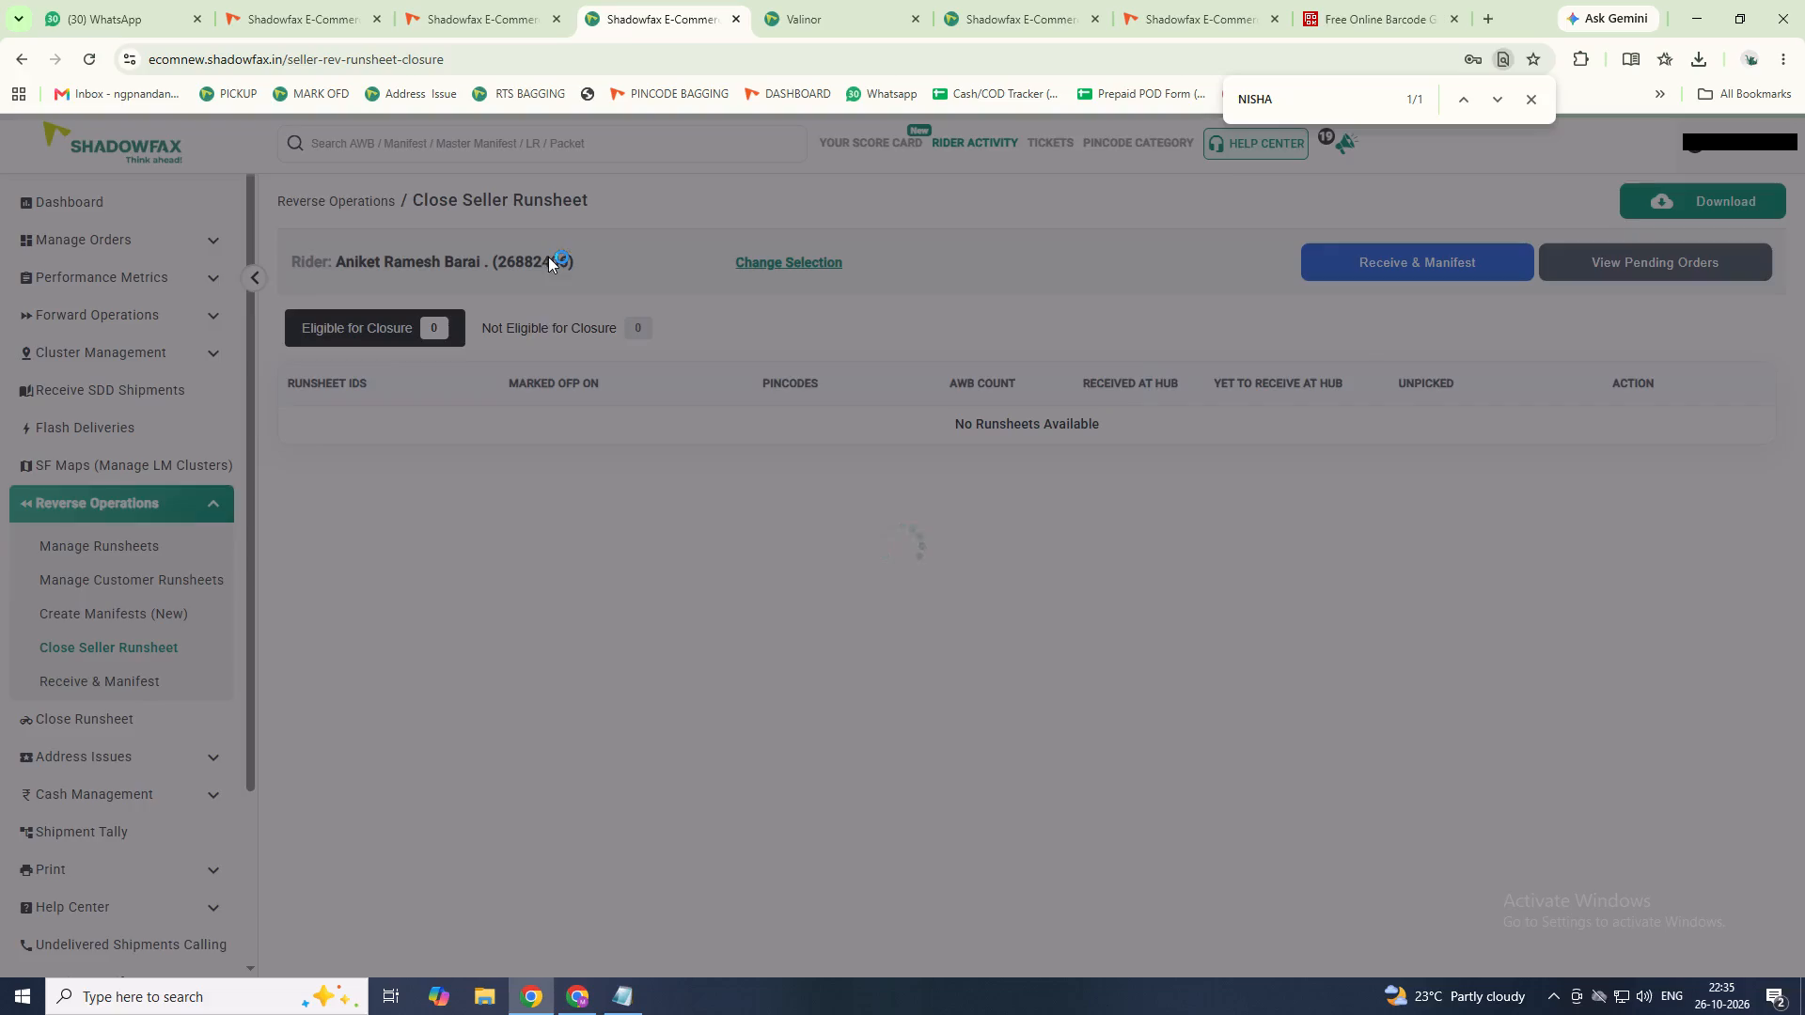
Change the selection to the second rider matching "BH" and check for seller runsheets eligible for closure.
click(797, 257)
click(612, 310)
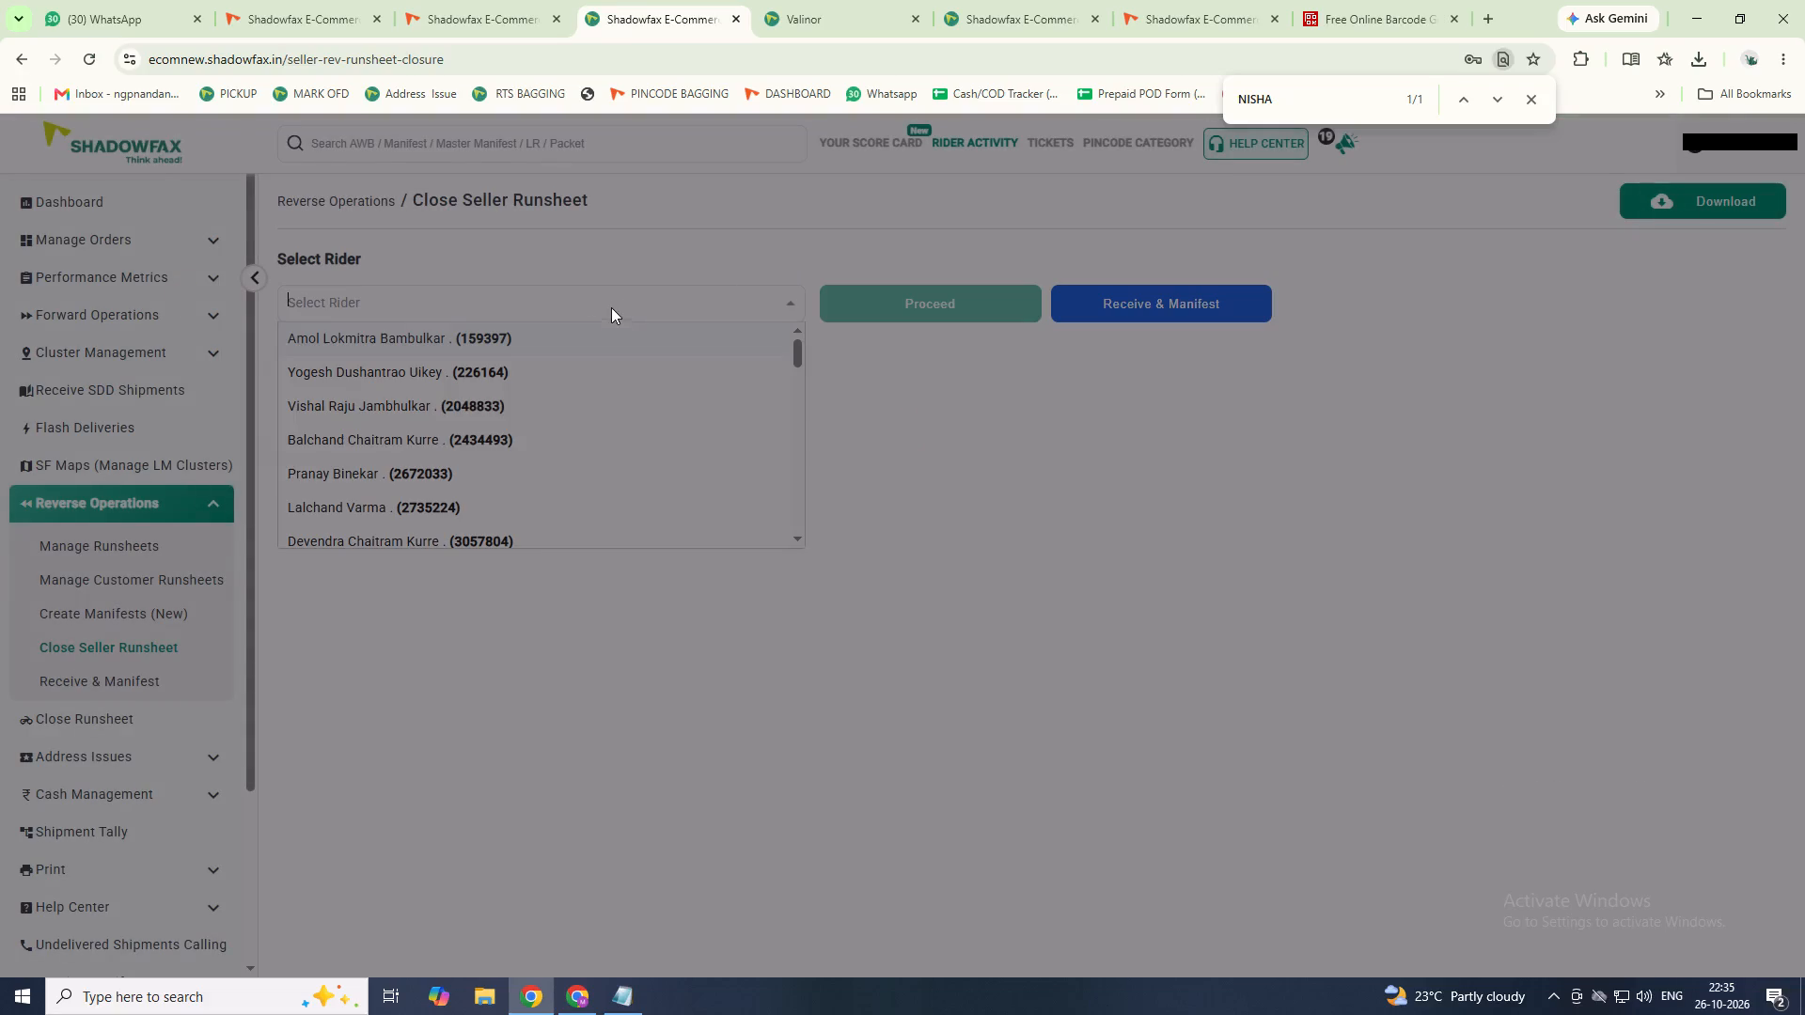
text(BH)
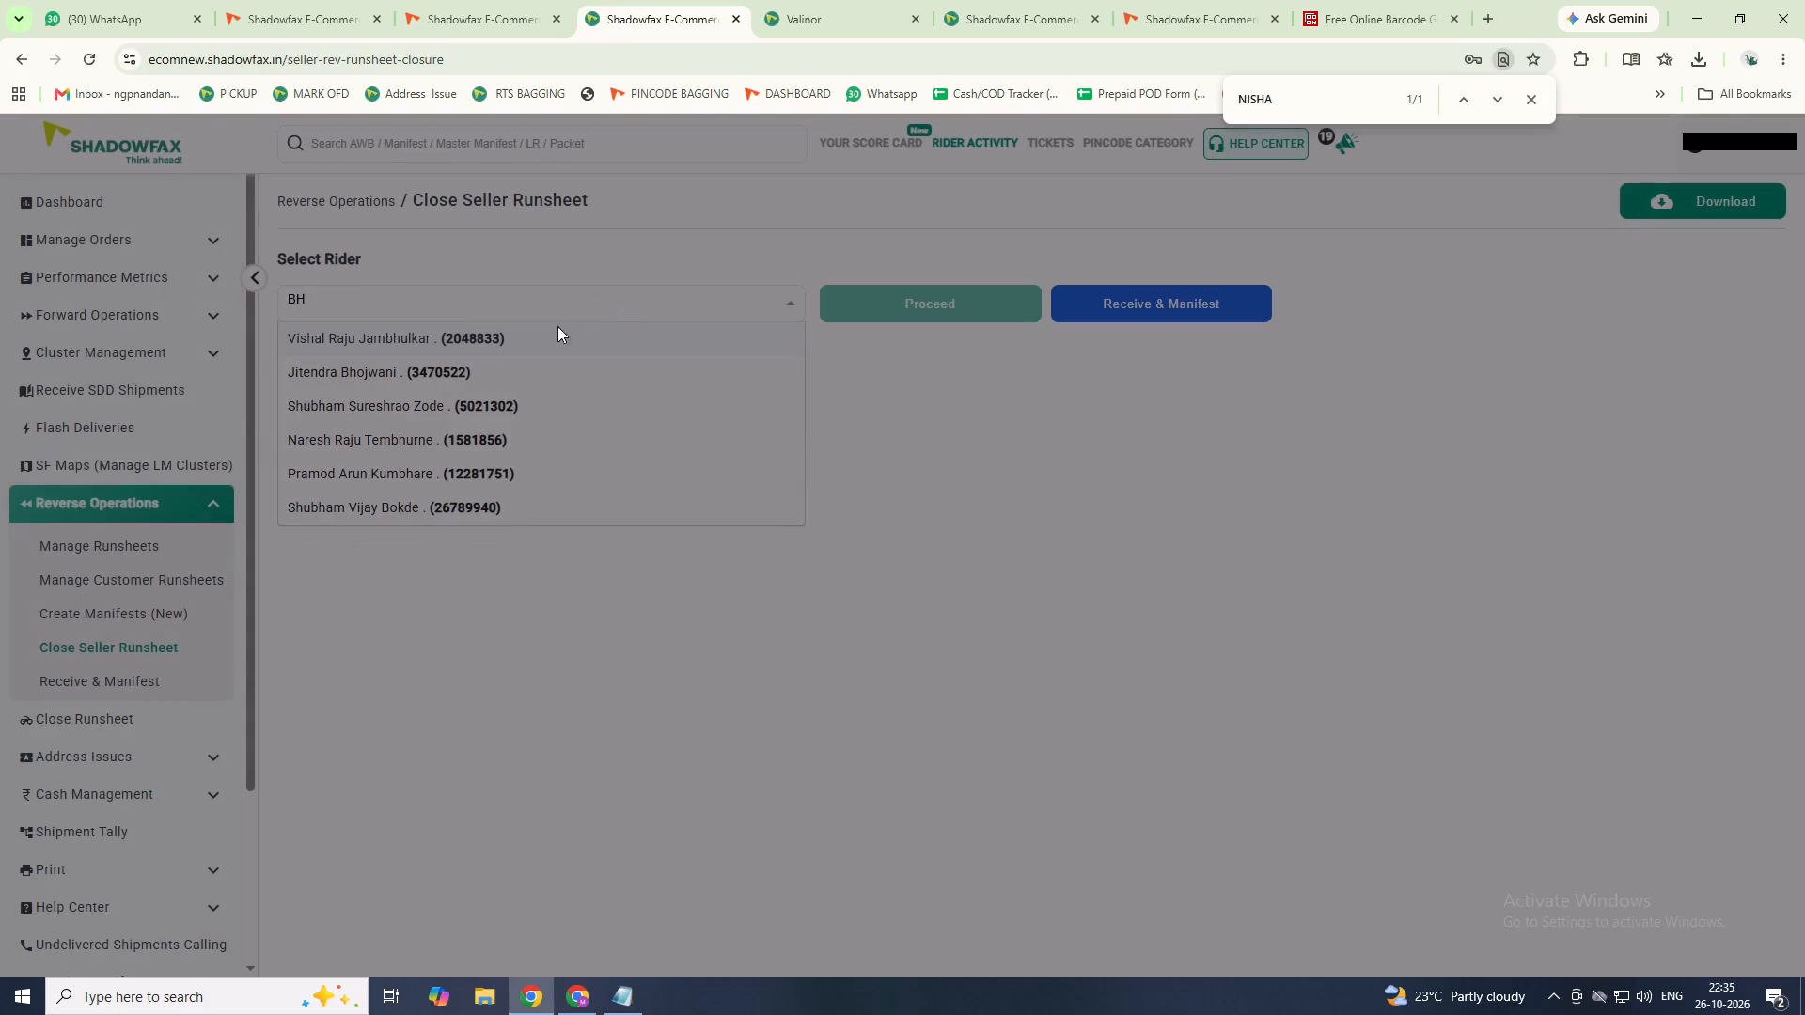
click(372, 374)
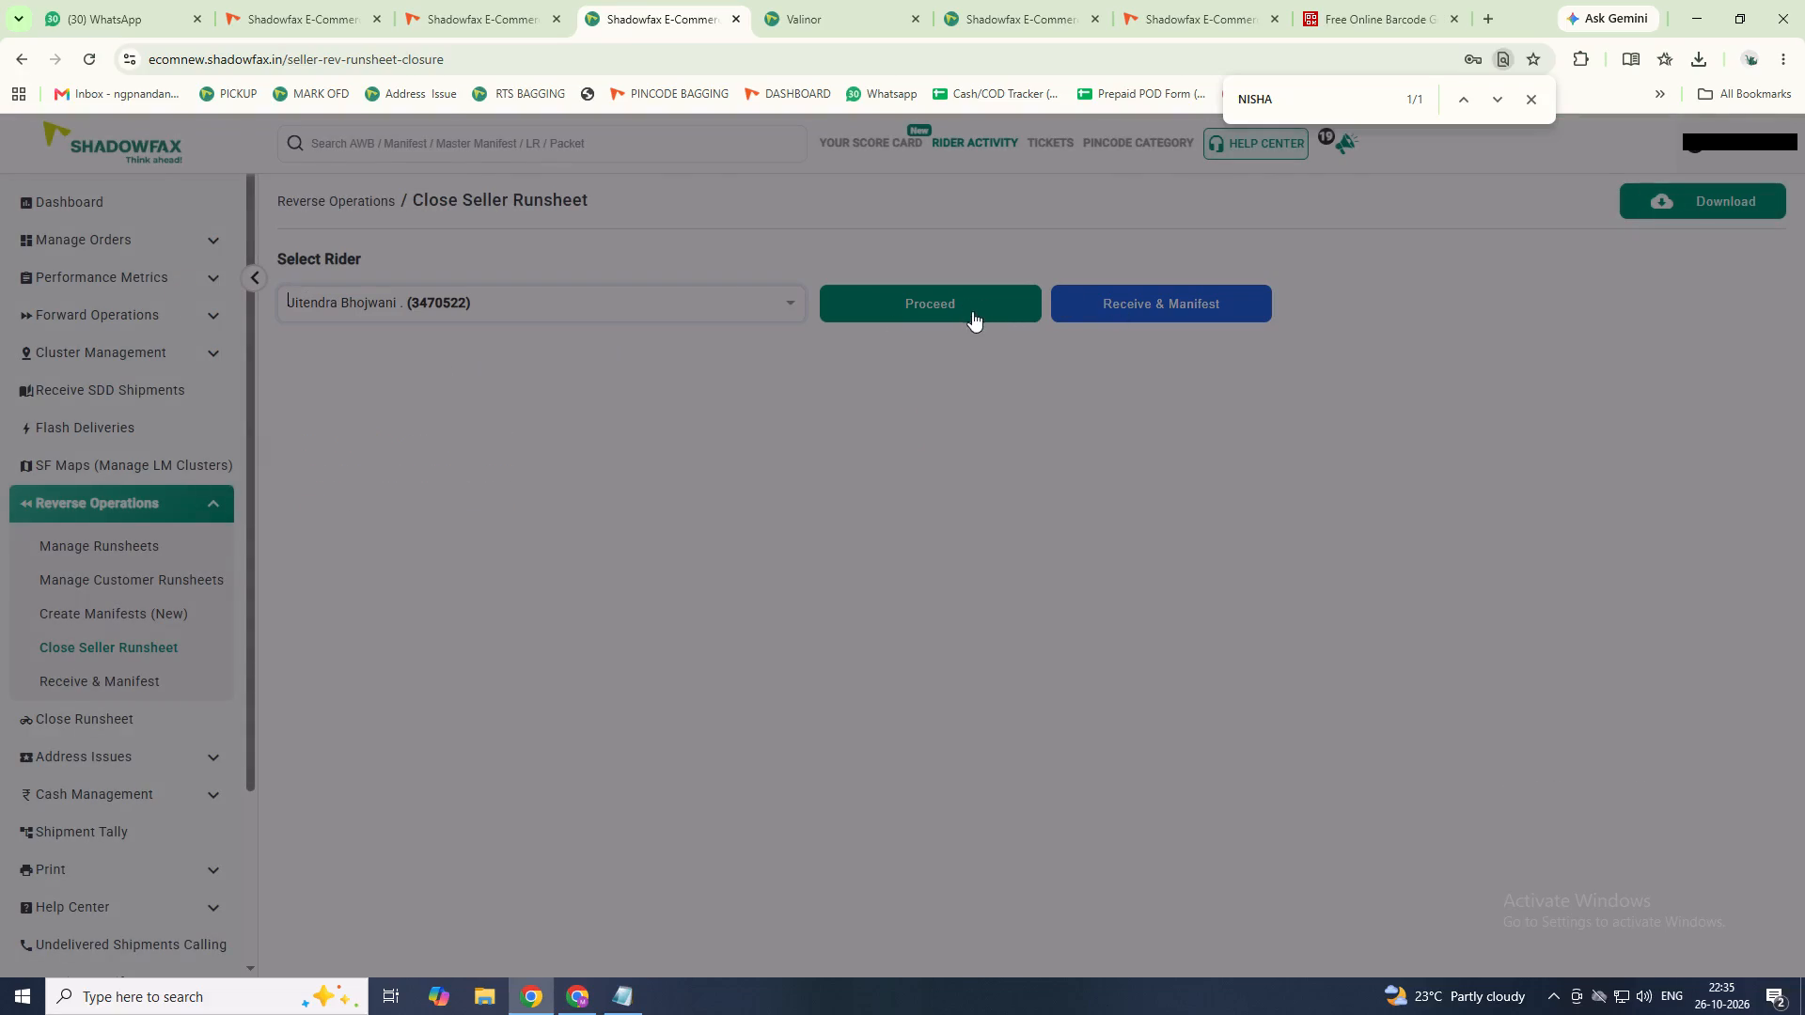
click(969, 308)
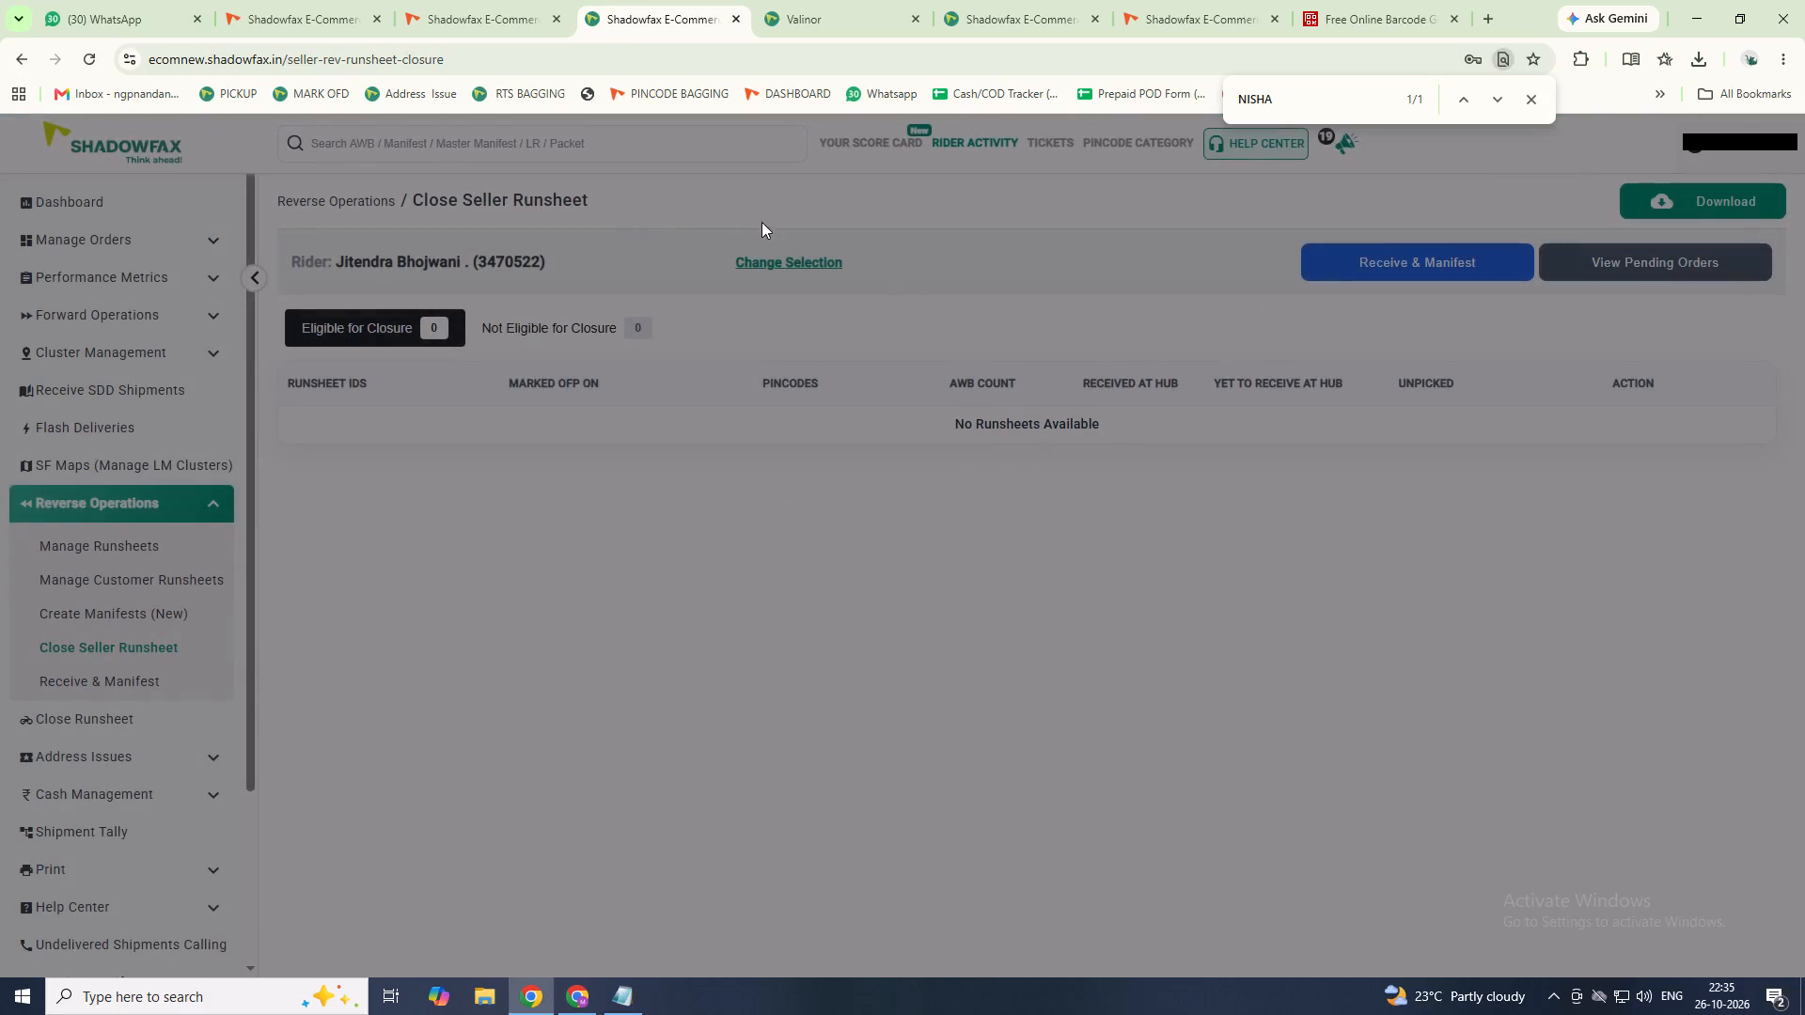
Change the selection to the rider matching "MAY", check for seller runsheets eligible for closure, and return to rider selection.
click(798, 276)
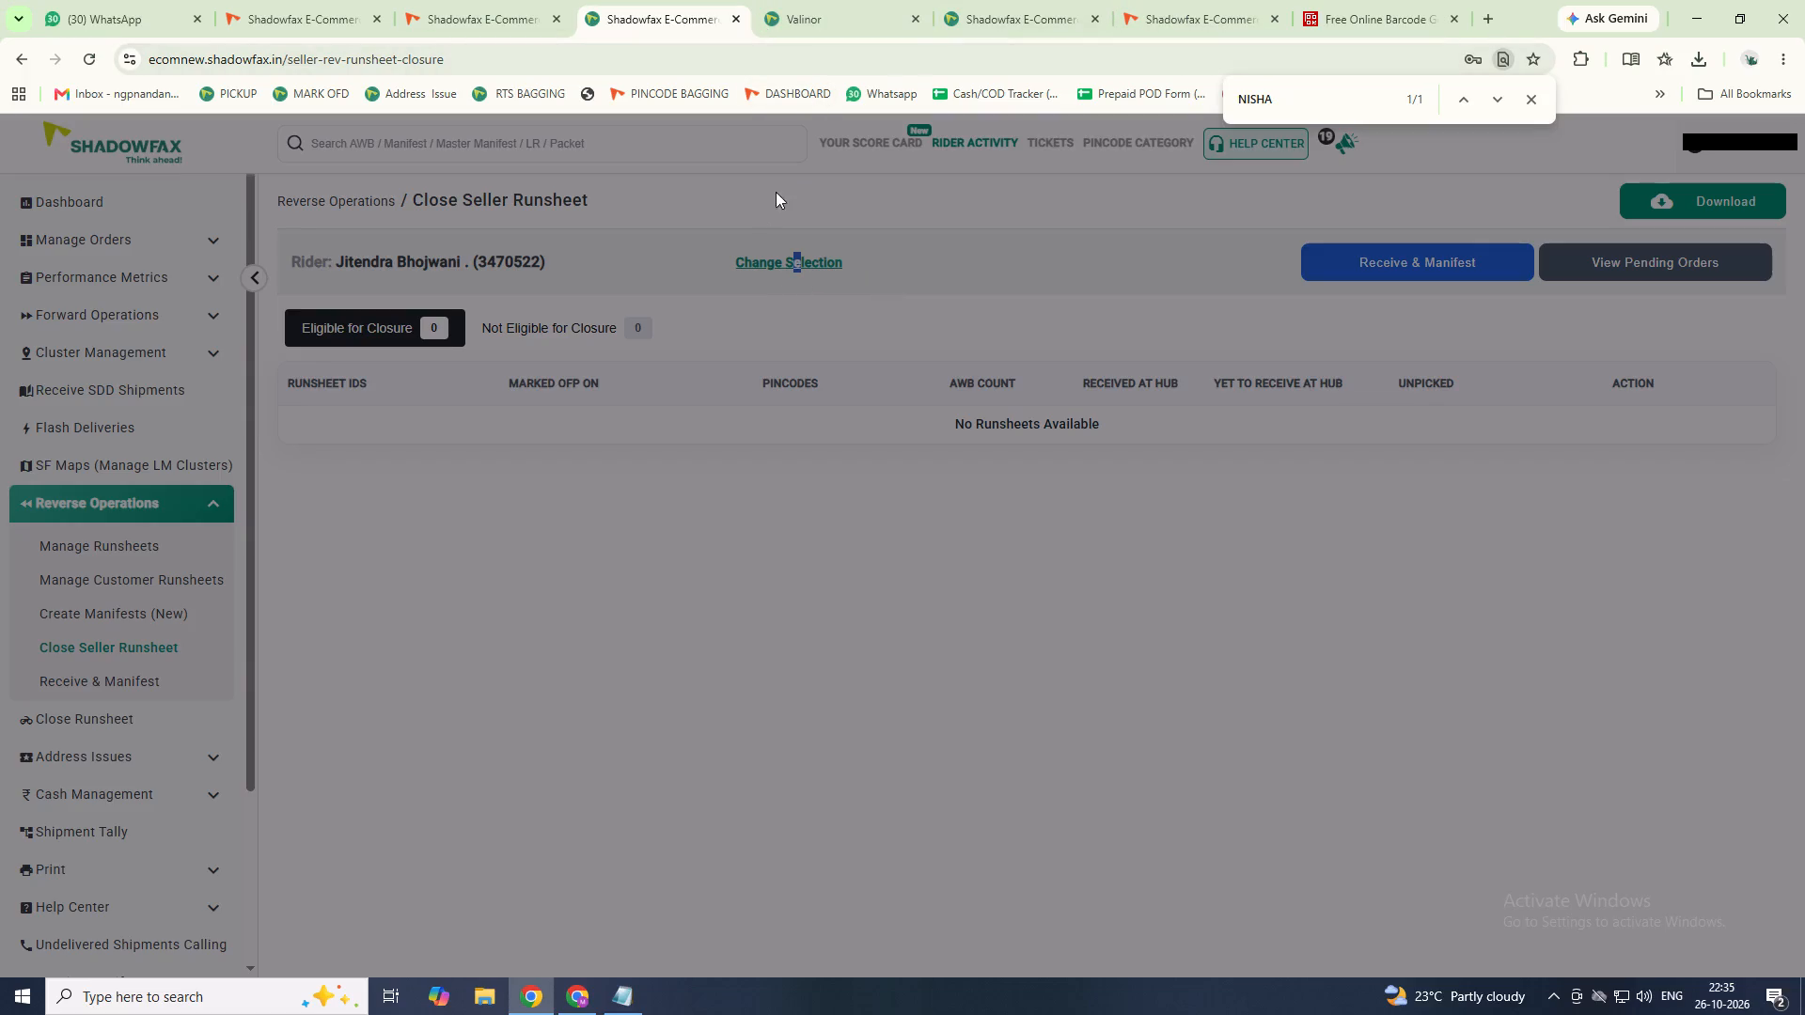
click(763, 261)
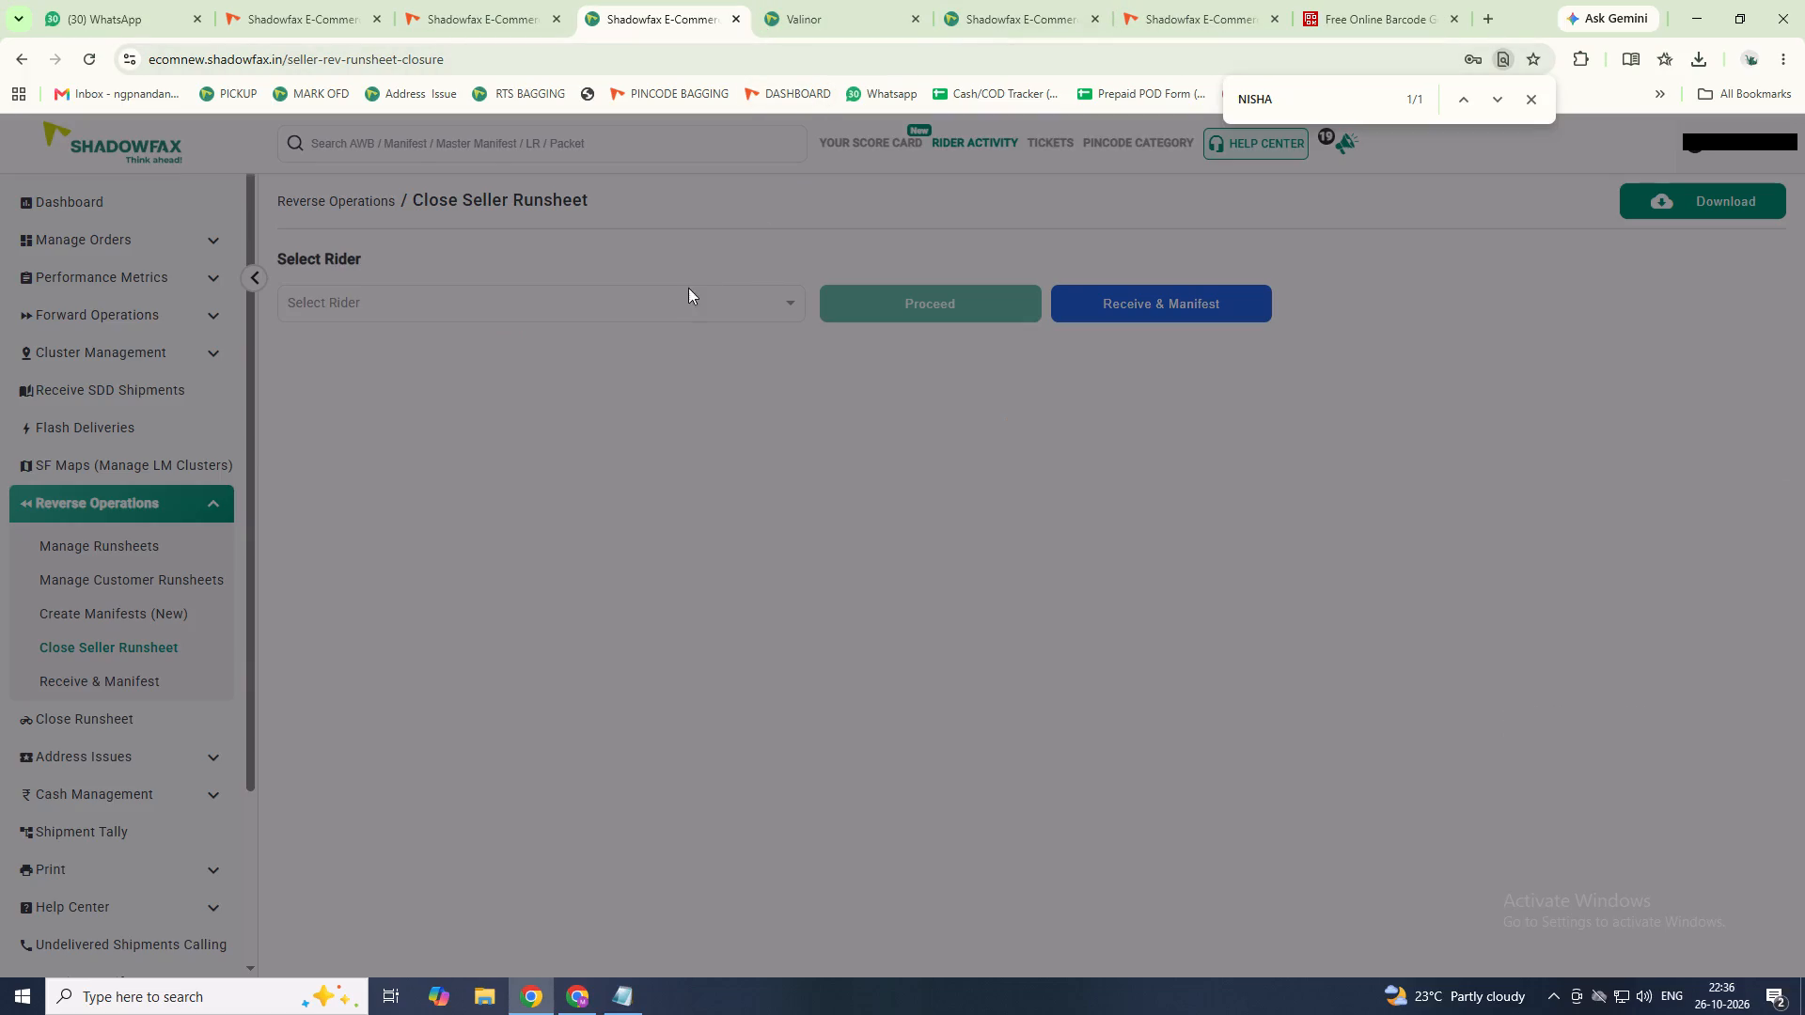
click(682, 297)
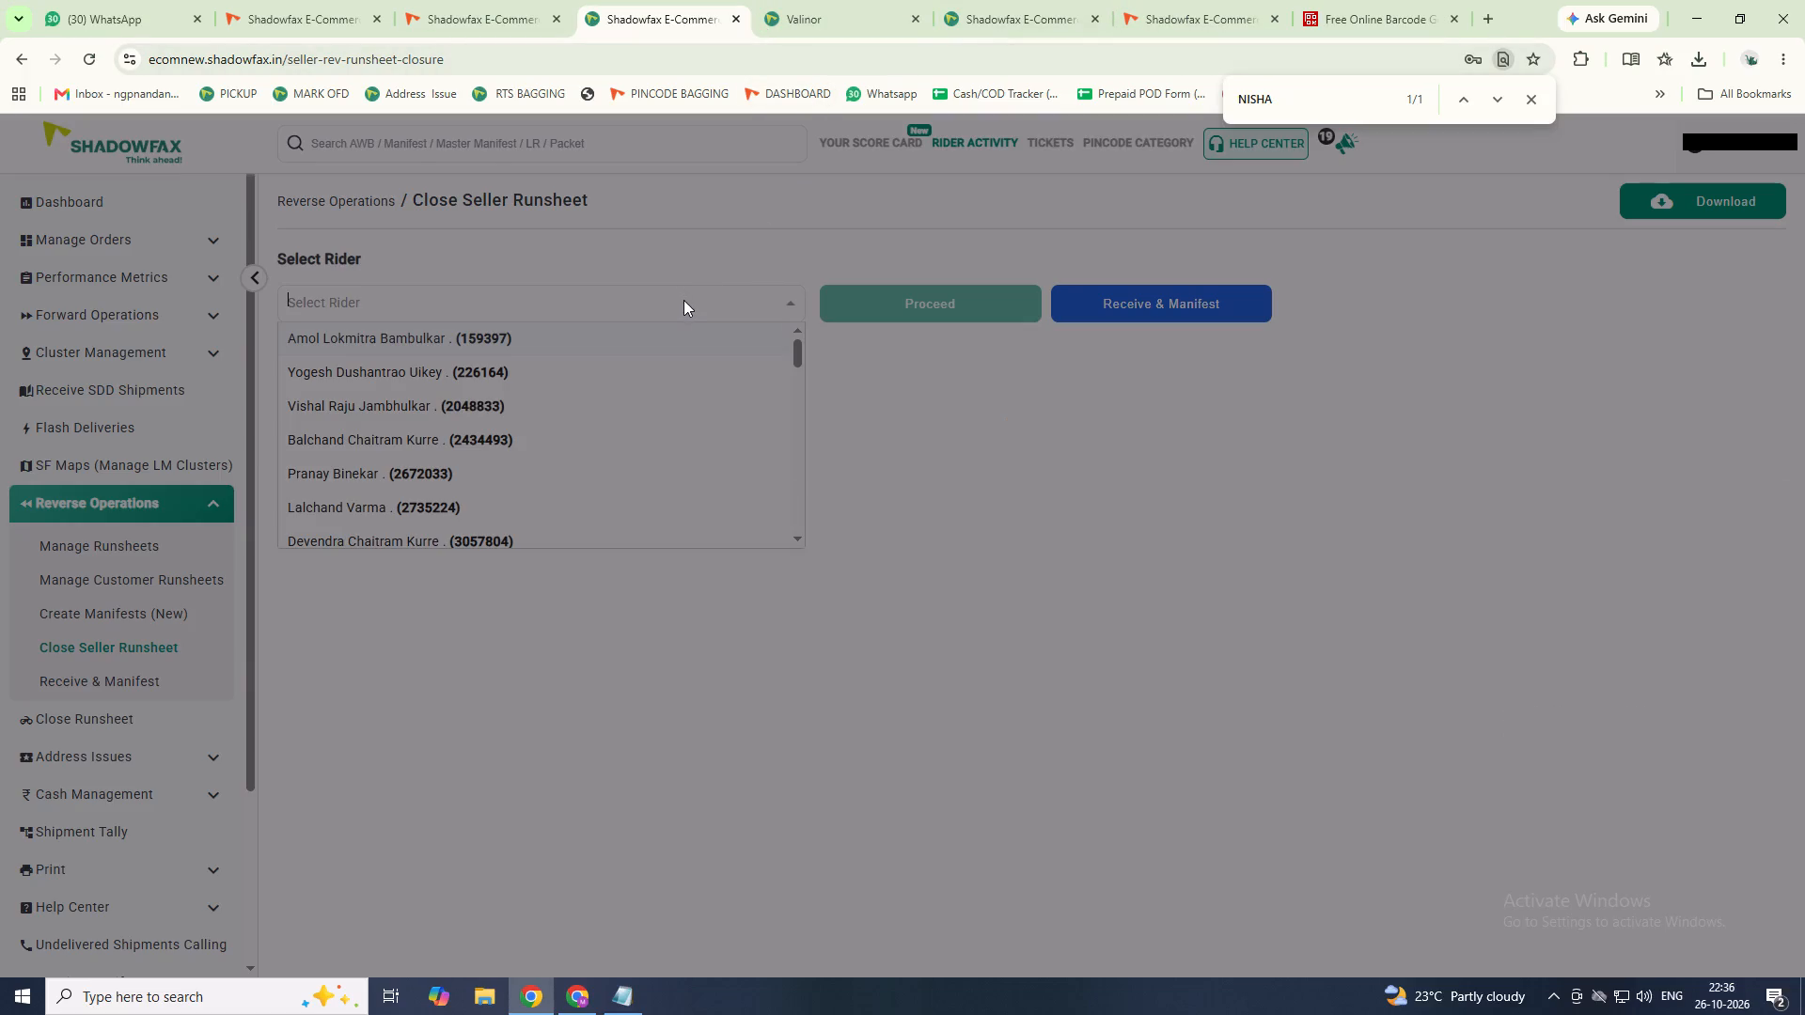
text(MAY)
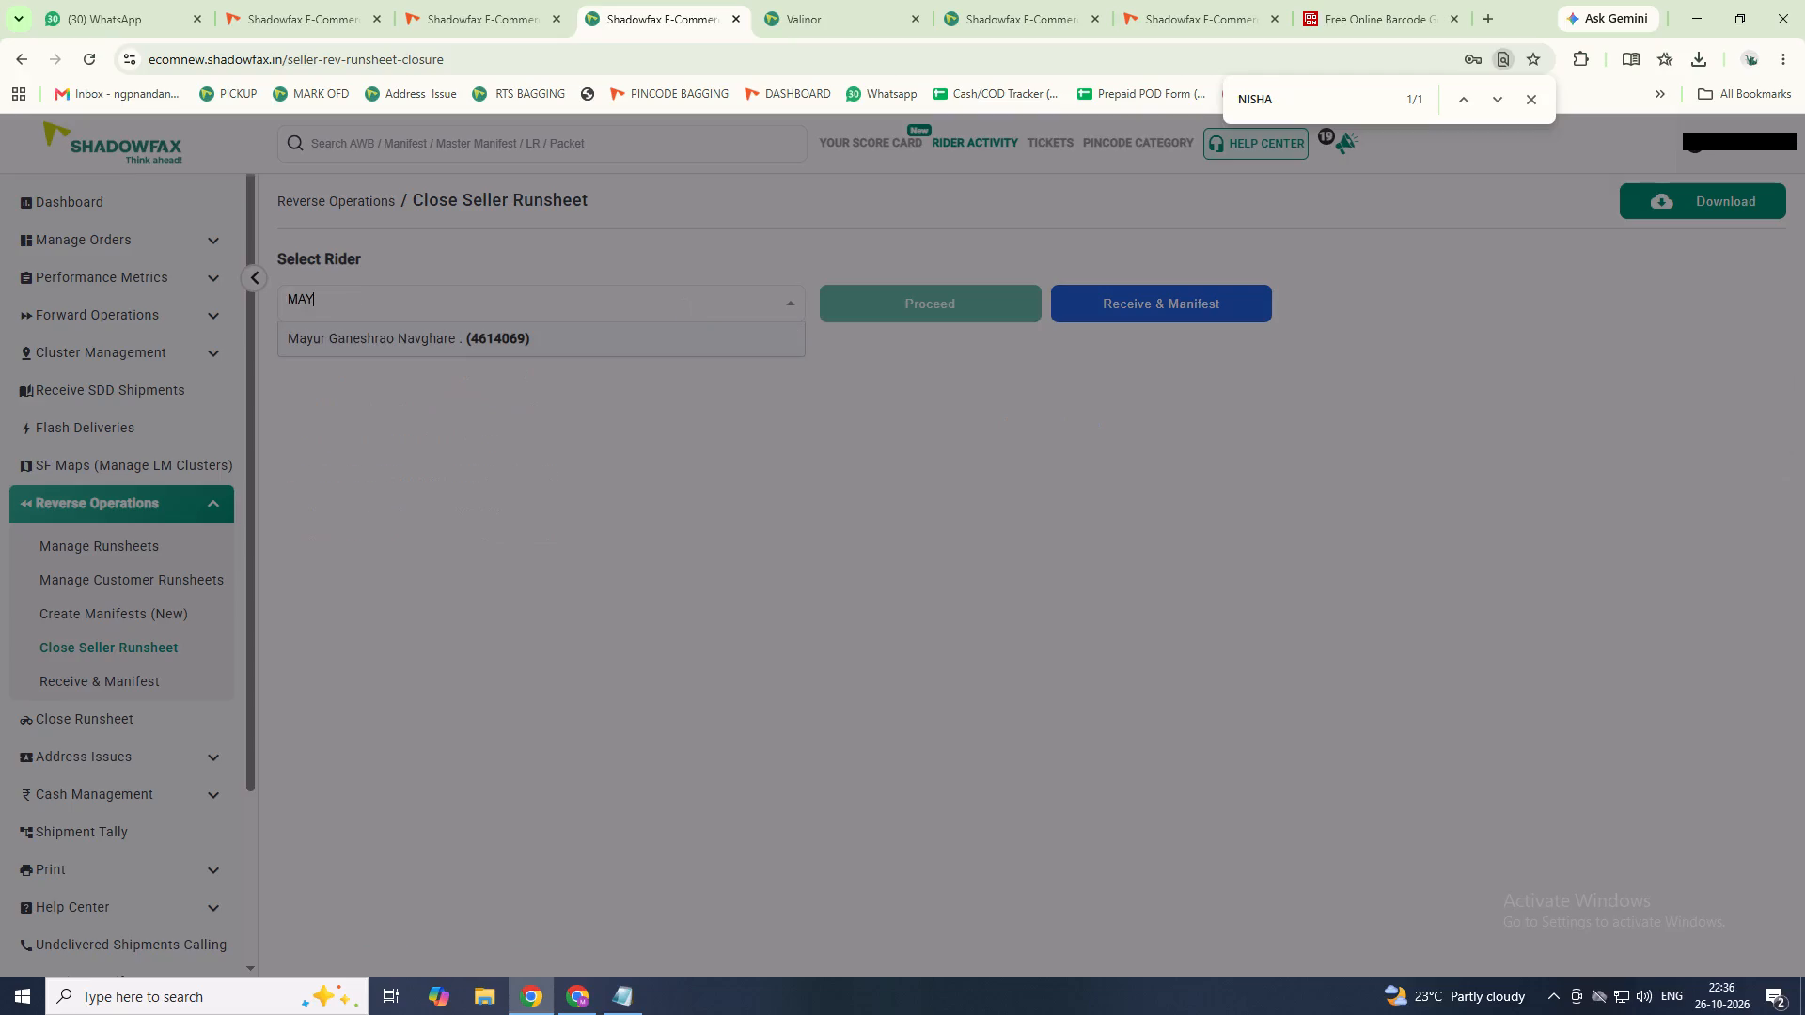
click(683, 345)
drag(997, 293, 988, 298)
click(797, 257)
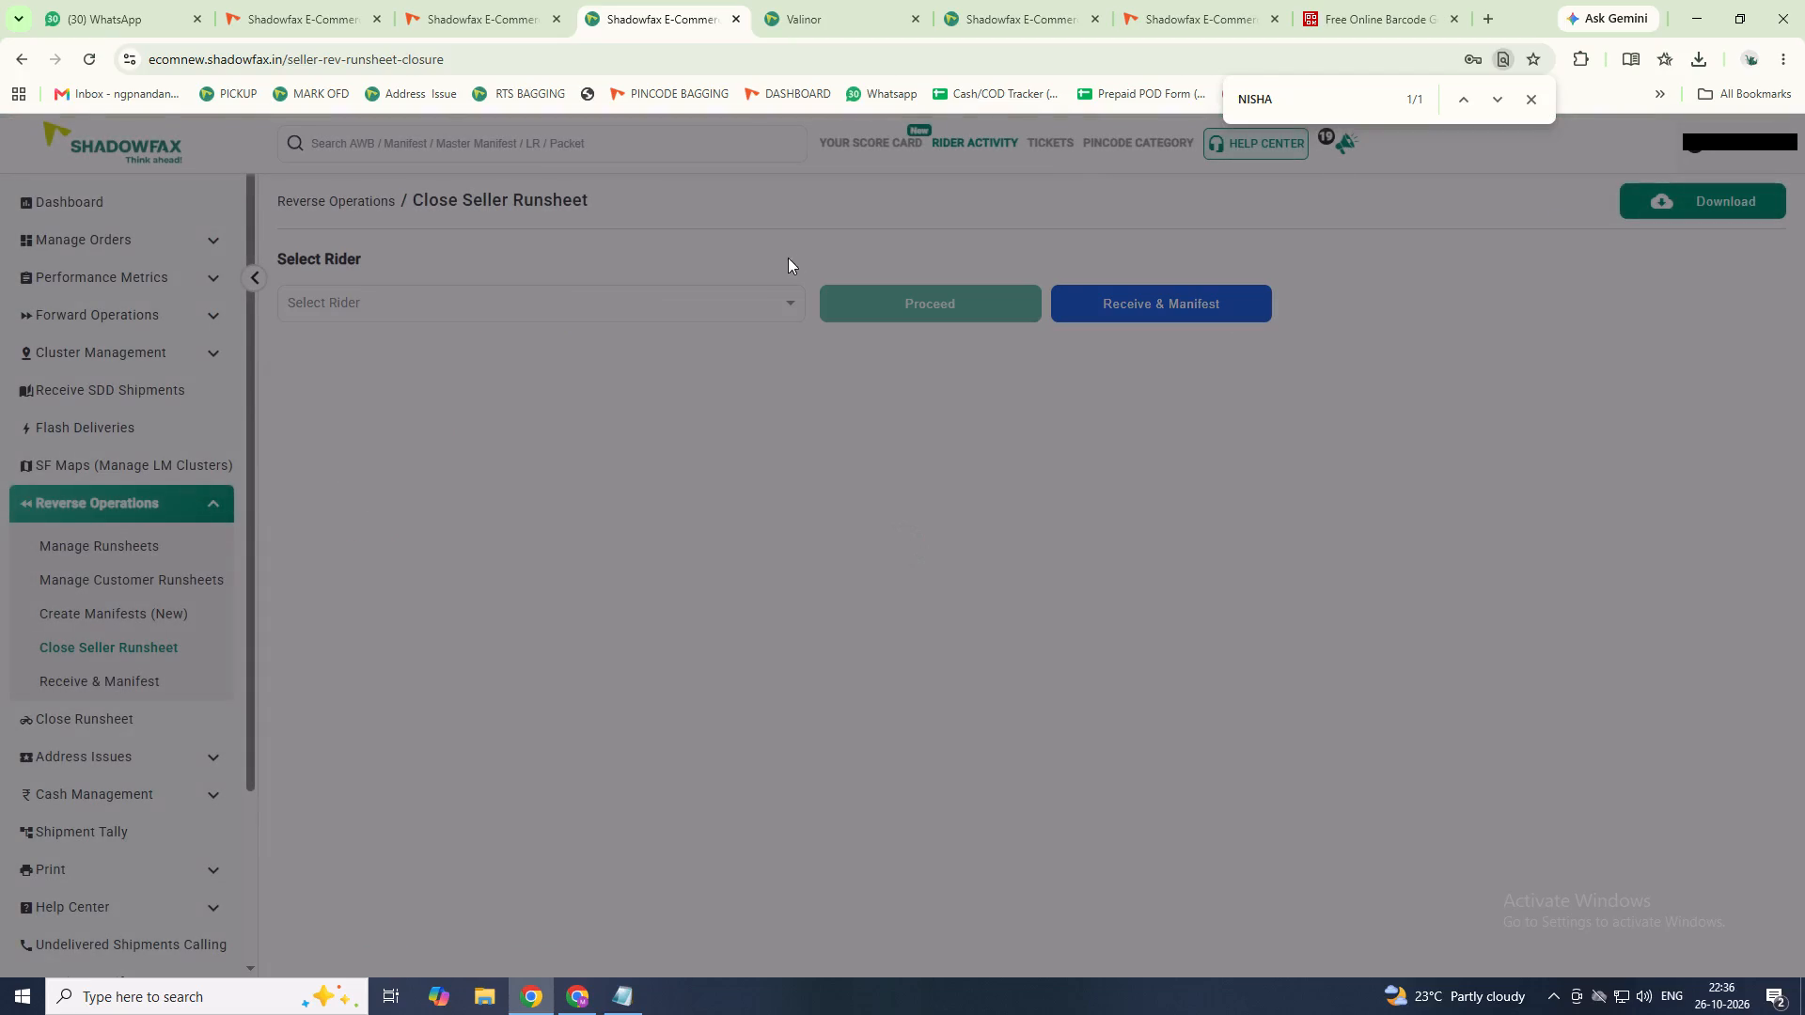
Return to the reverse runsheets page, reload it and list the runsheets with OFP status.
click(465, 10)
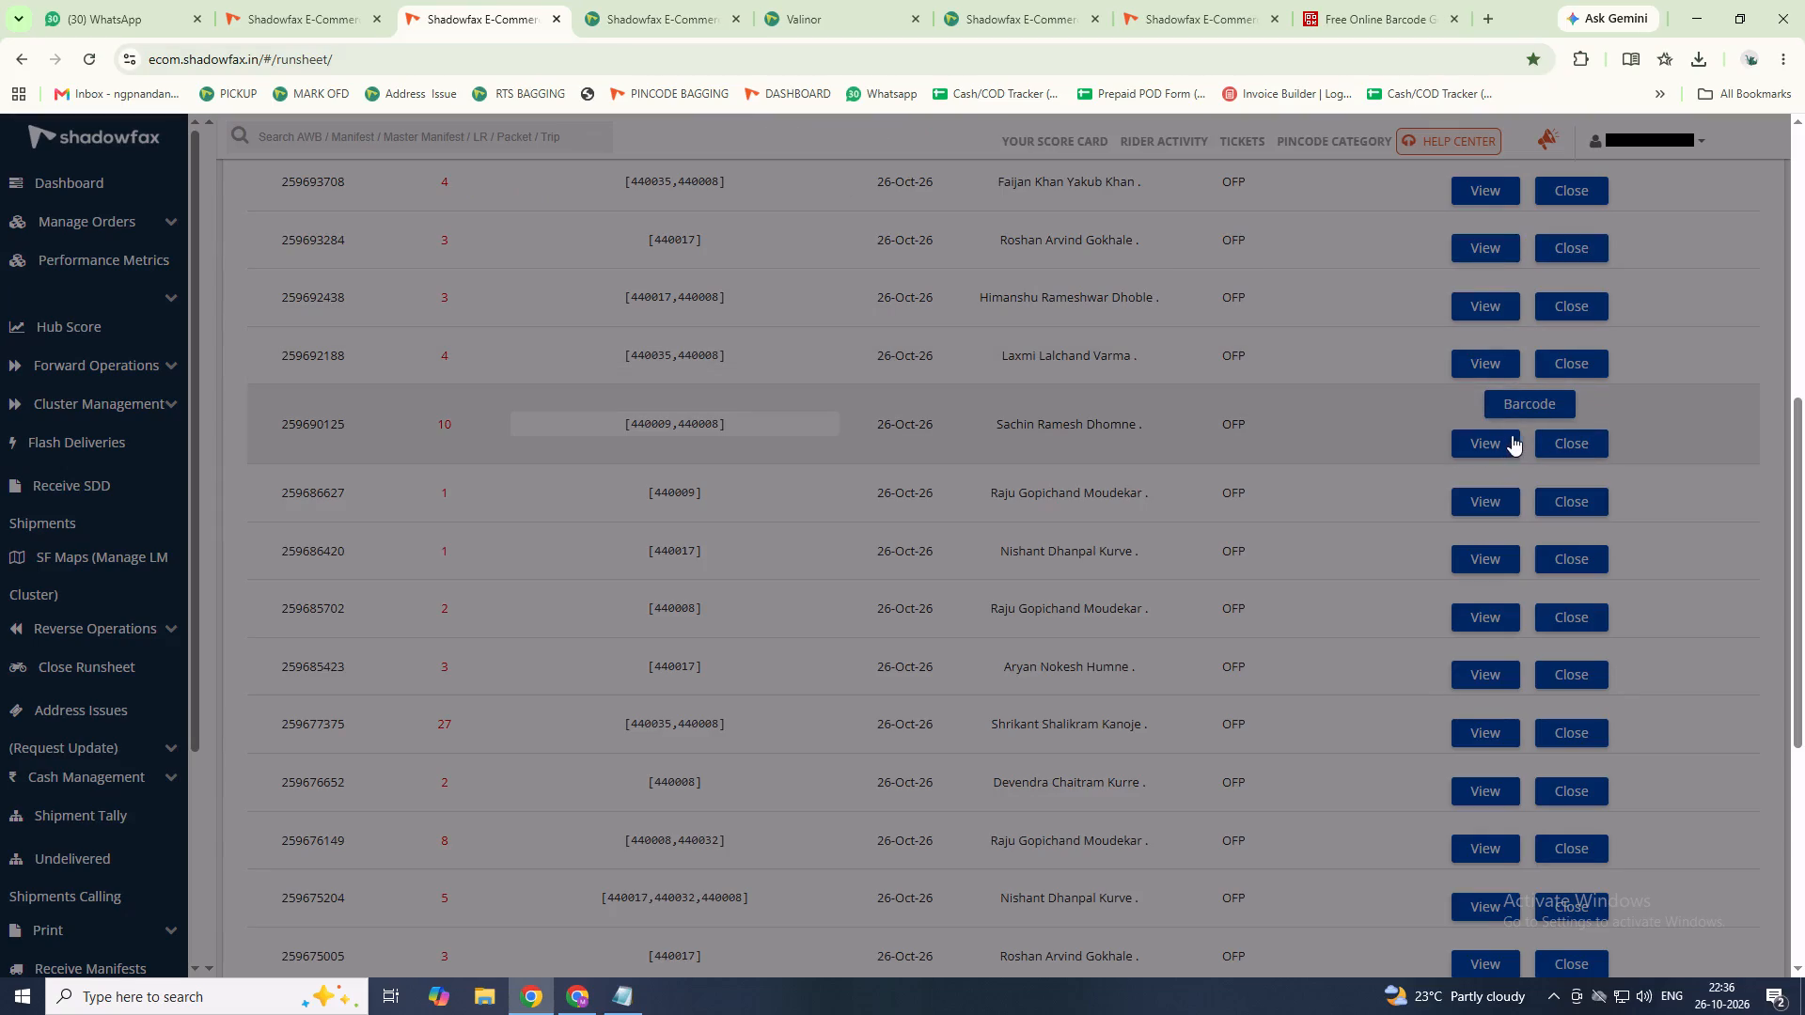
scroll(315, 223, up, 5)
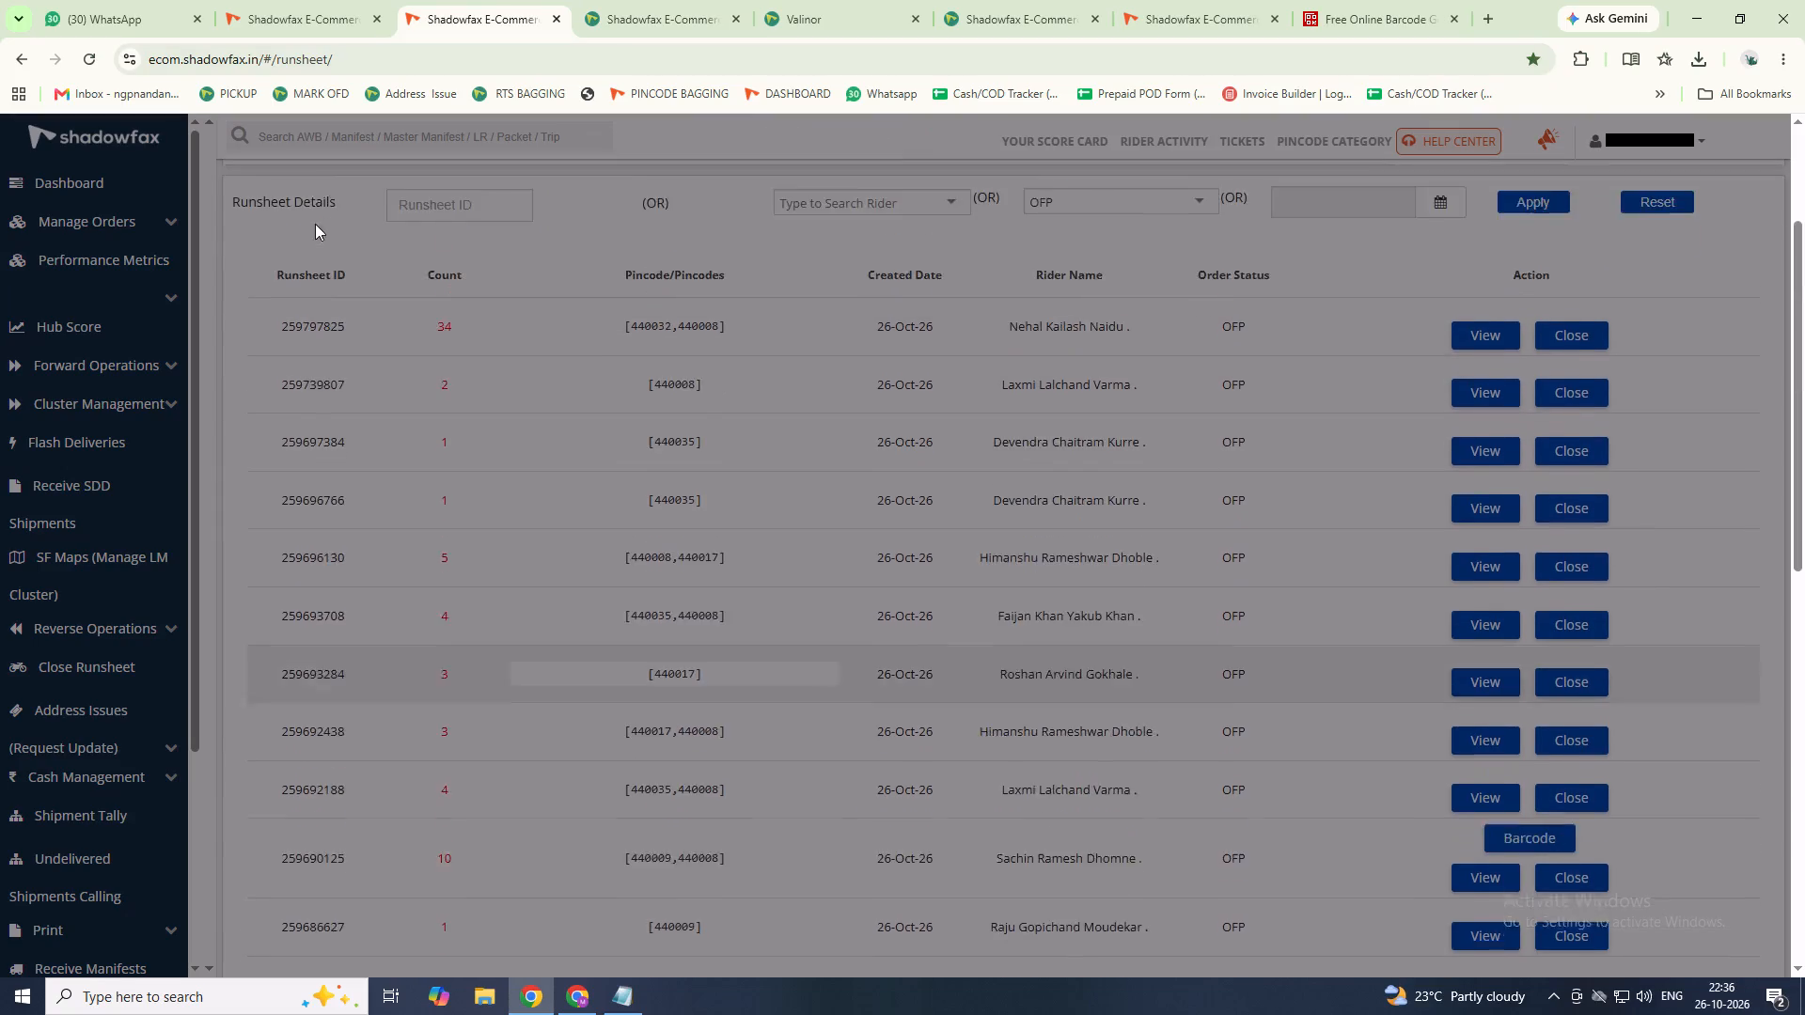
scroll(313, 226, up, 6)
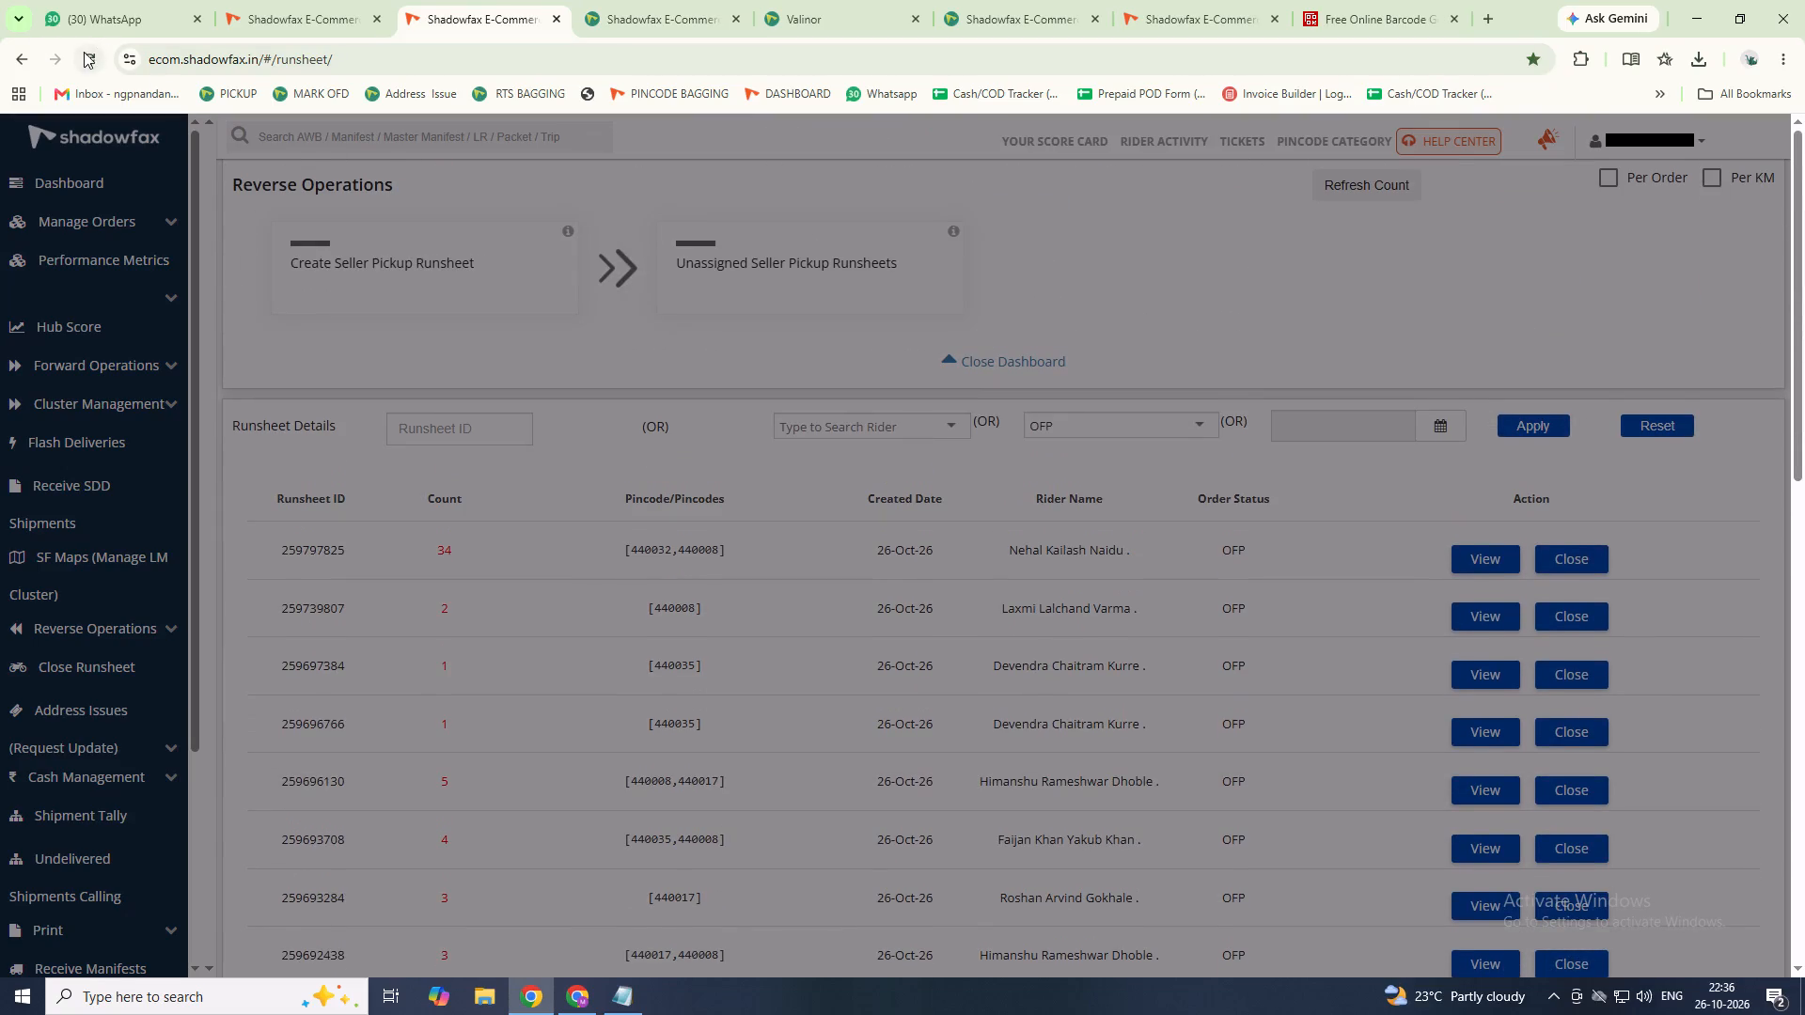
click(83, 55)
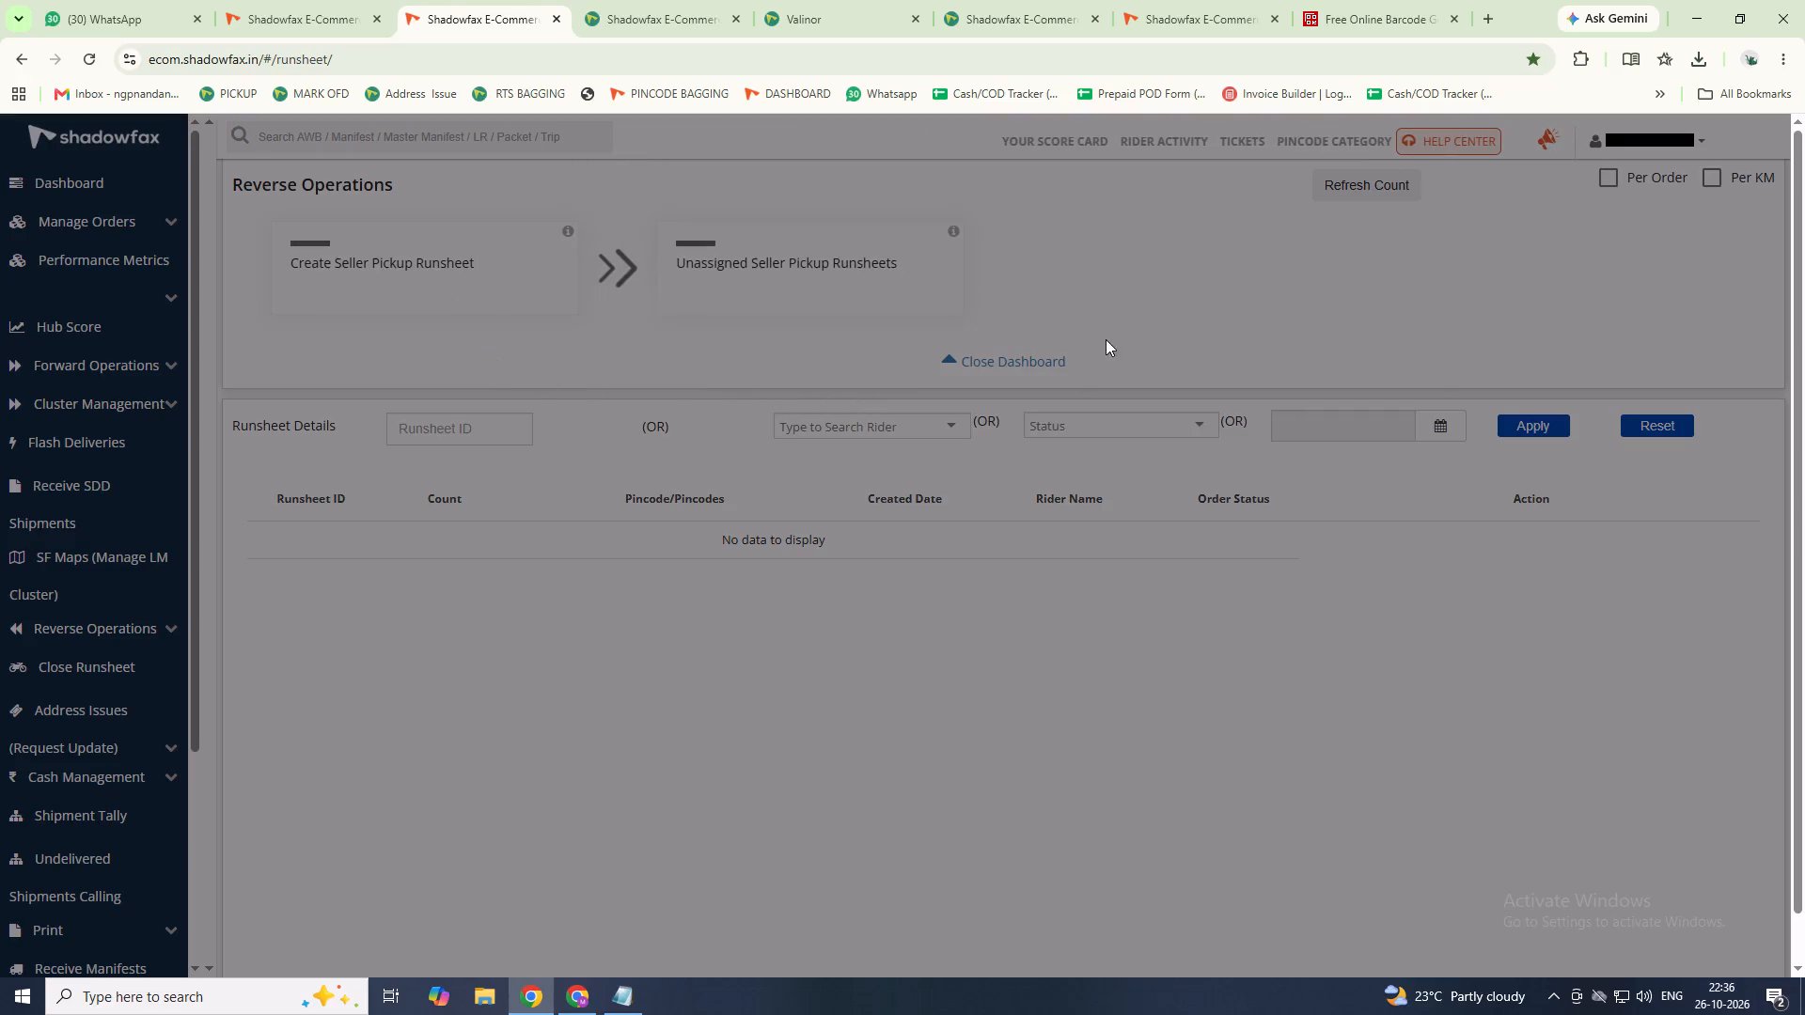
click(1177, 428)
click(1038, 558)
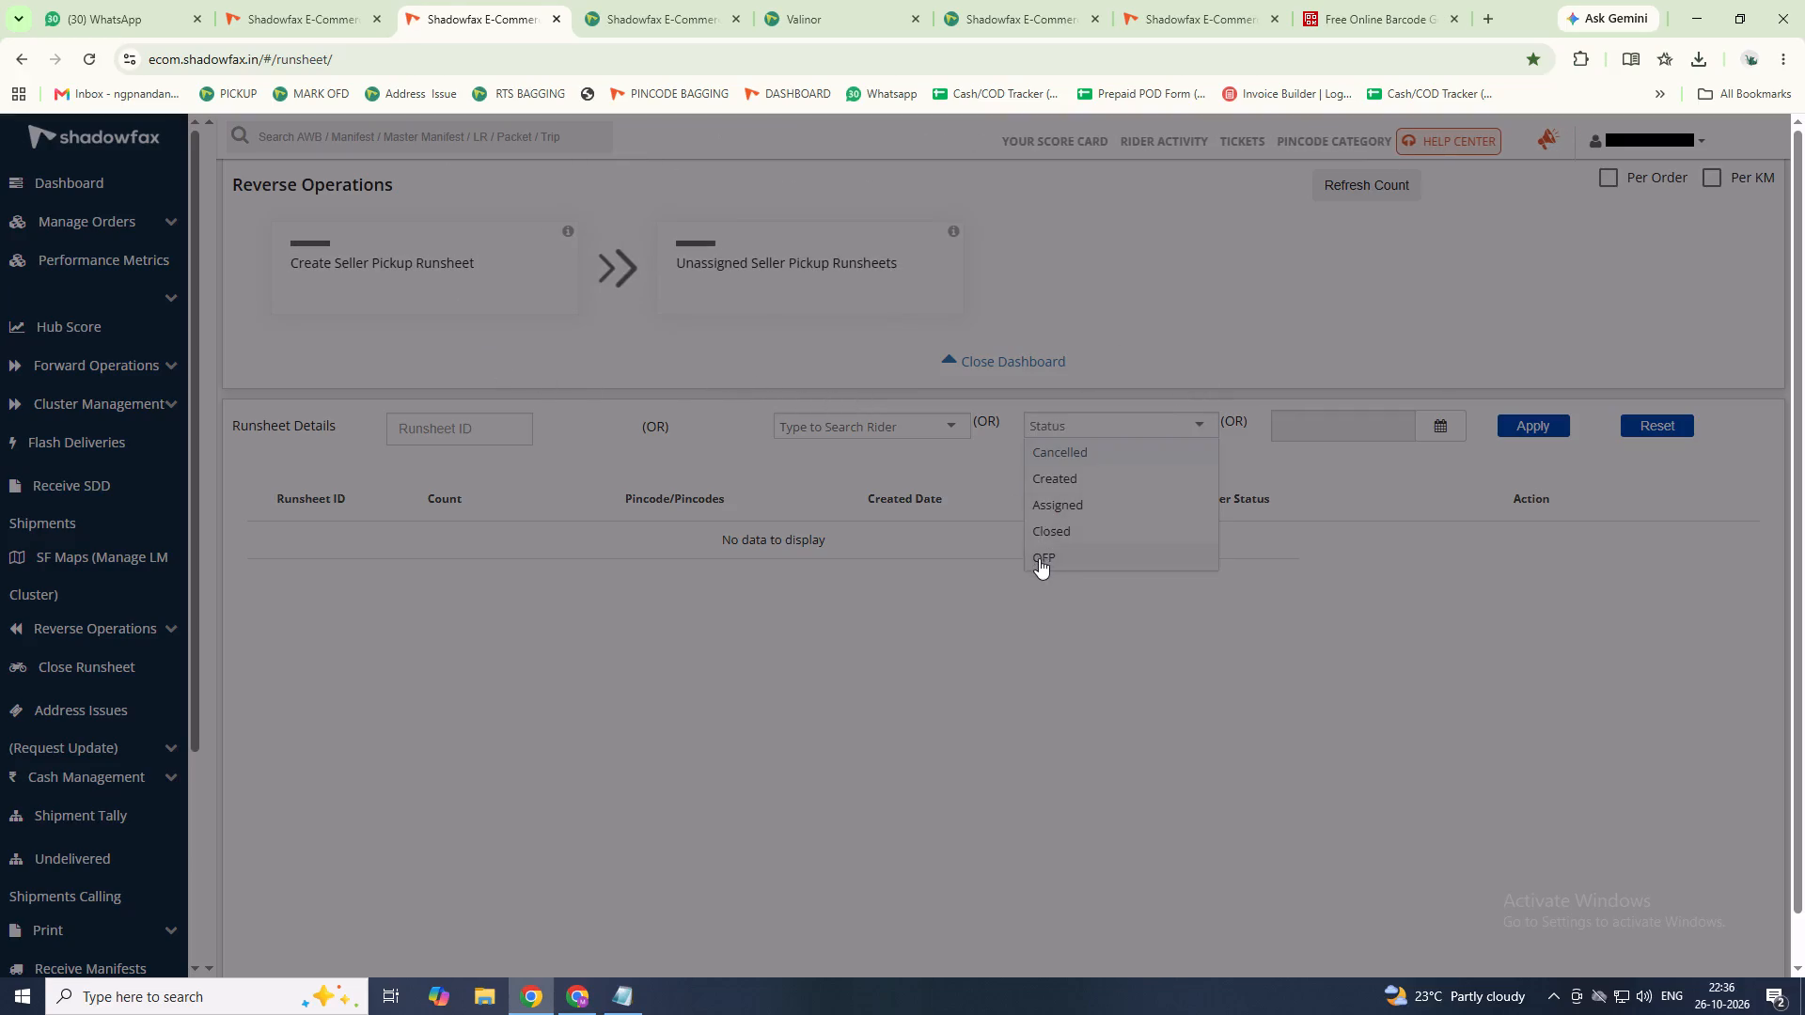
click(1534, 418)
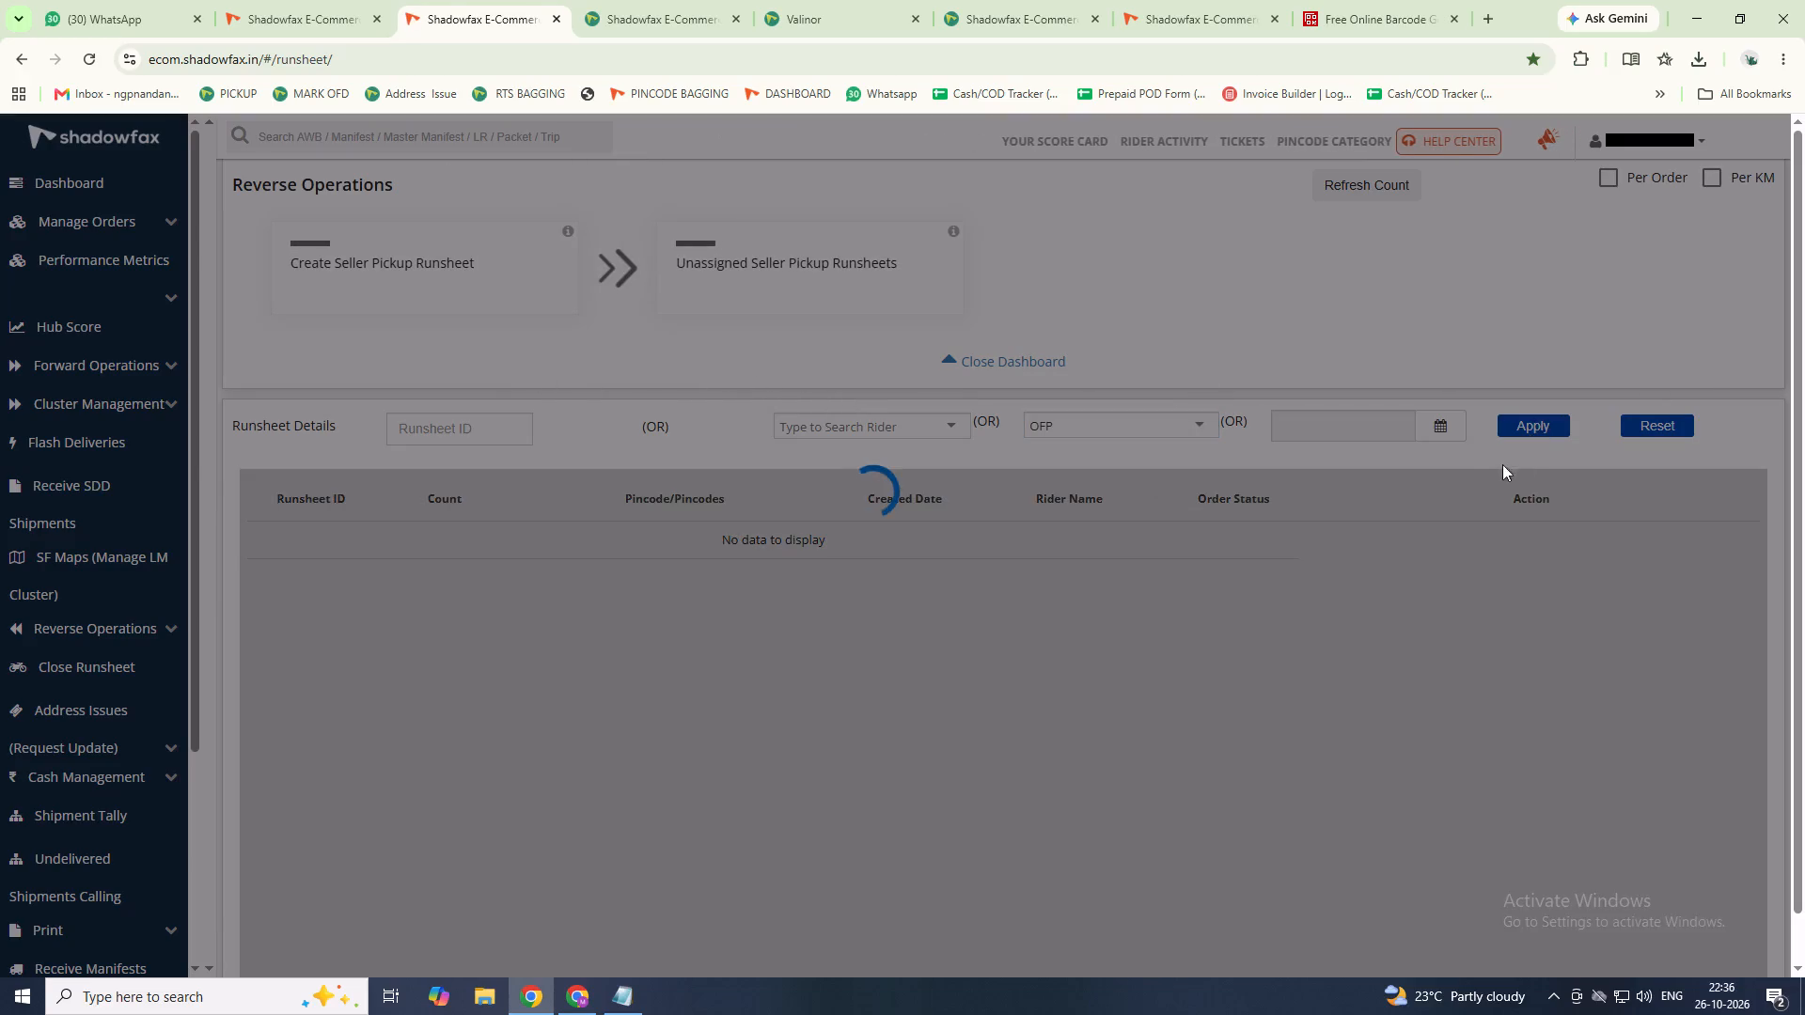
Close the reverse runsheets of the rider assigned to runsheet 259693708, completing the closure stages without scanning further shipments.
scroll(1152, 599, down, 2)
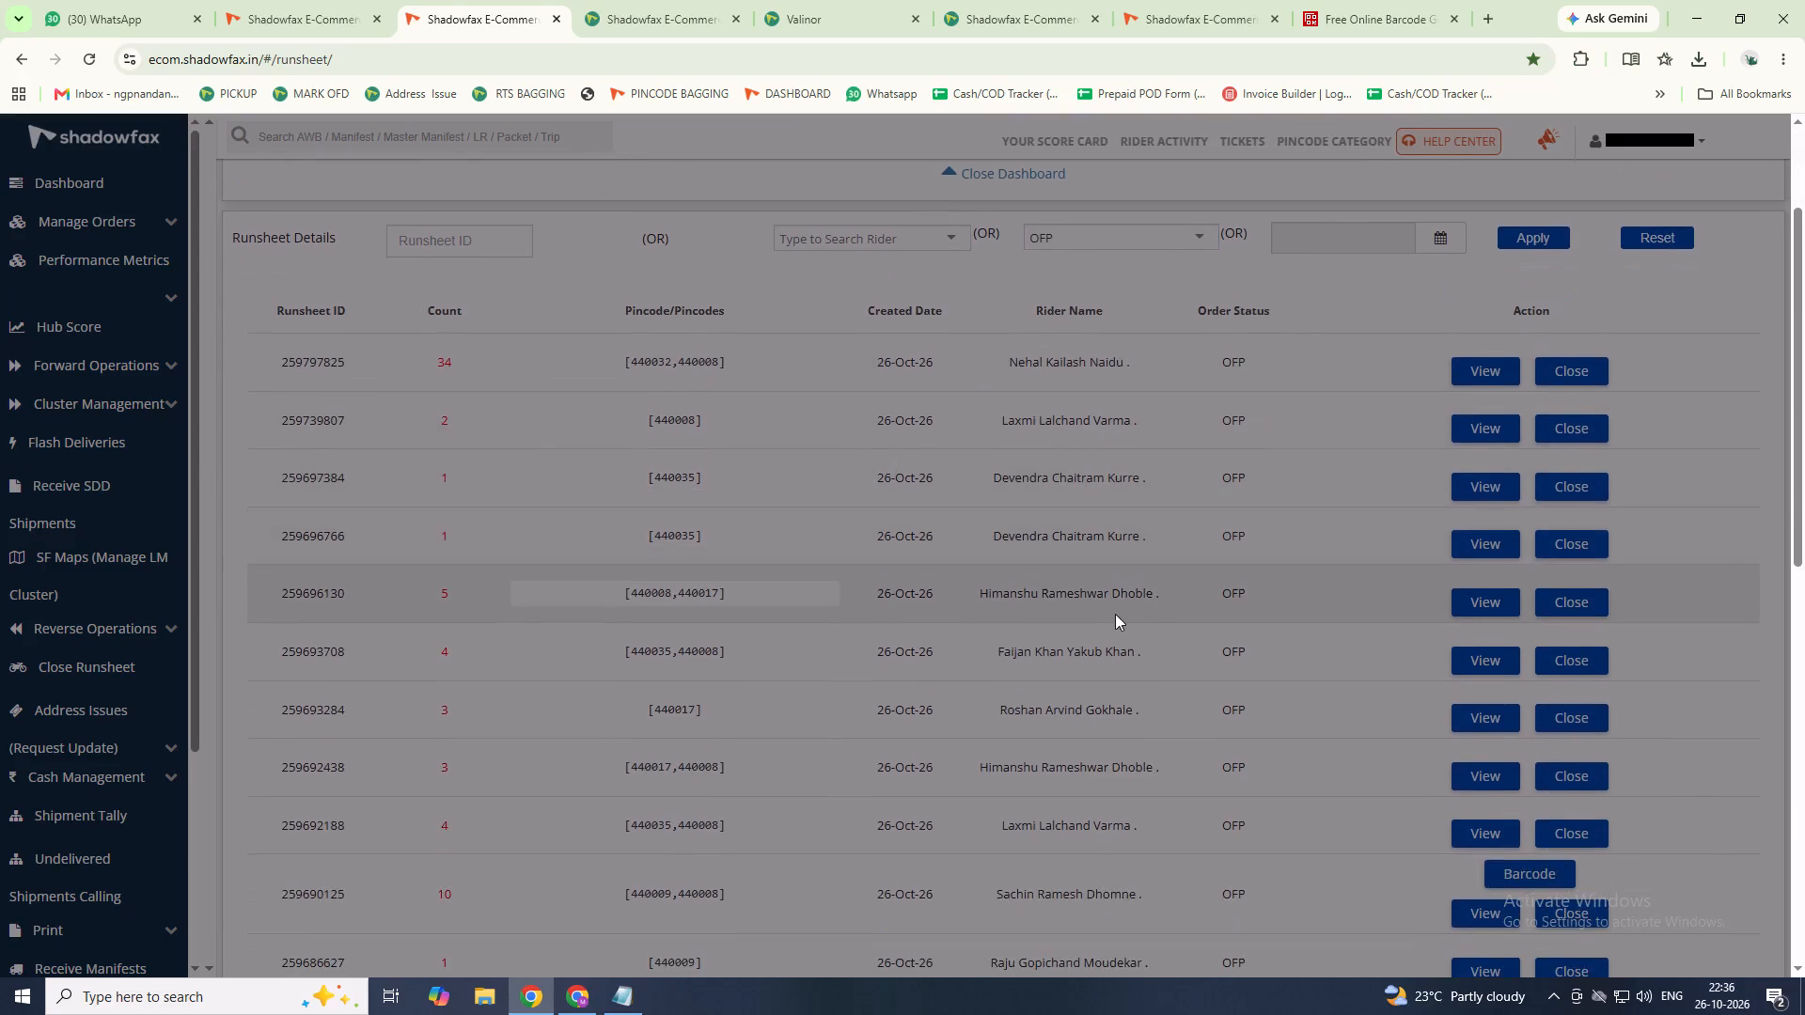
scroll(1108, 615, down, 1)
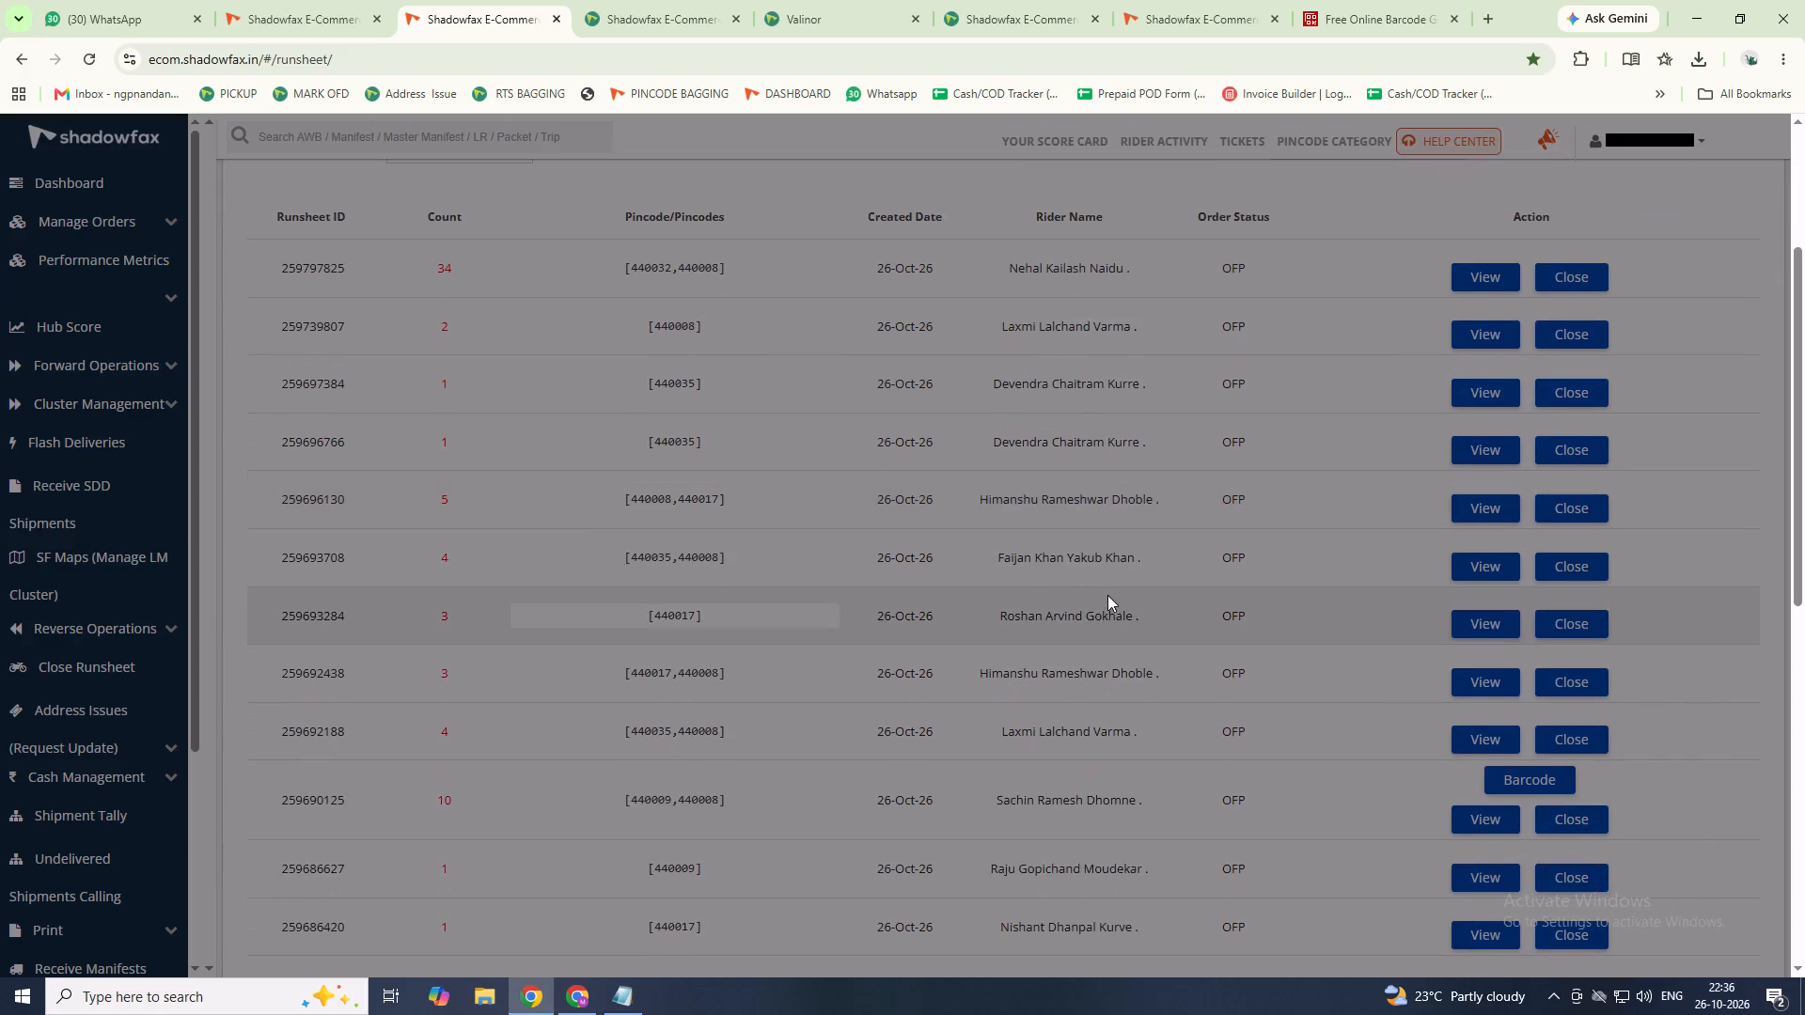
scroll(1111, 592, down, 1)
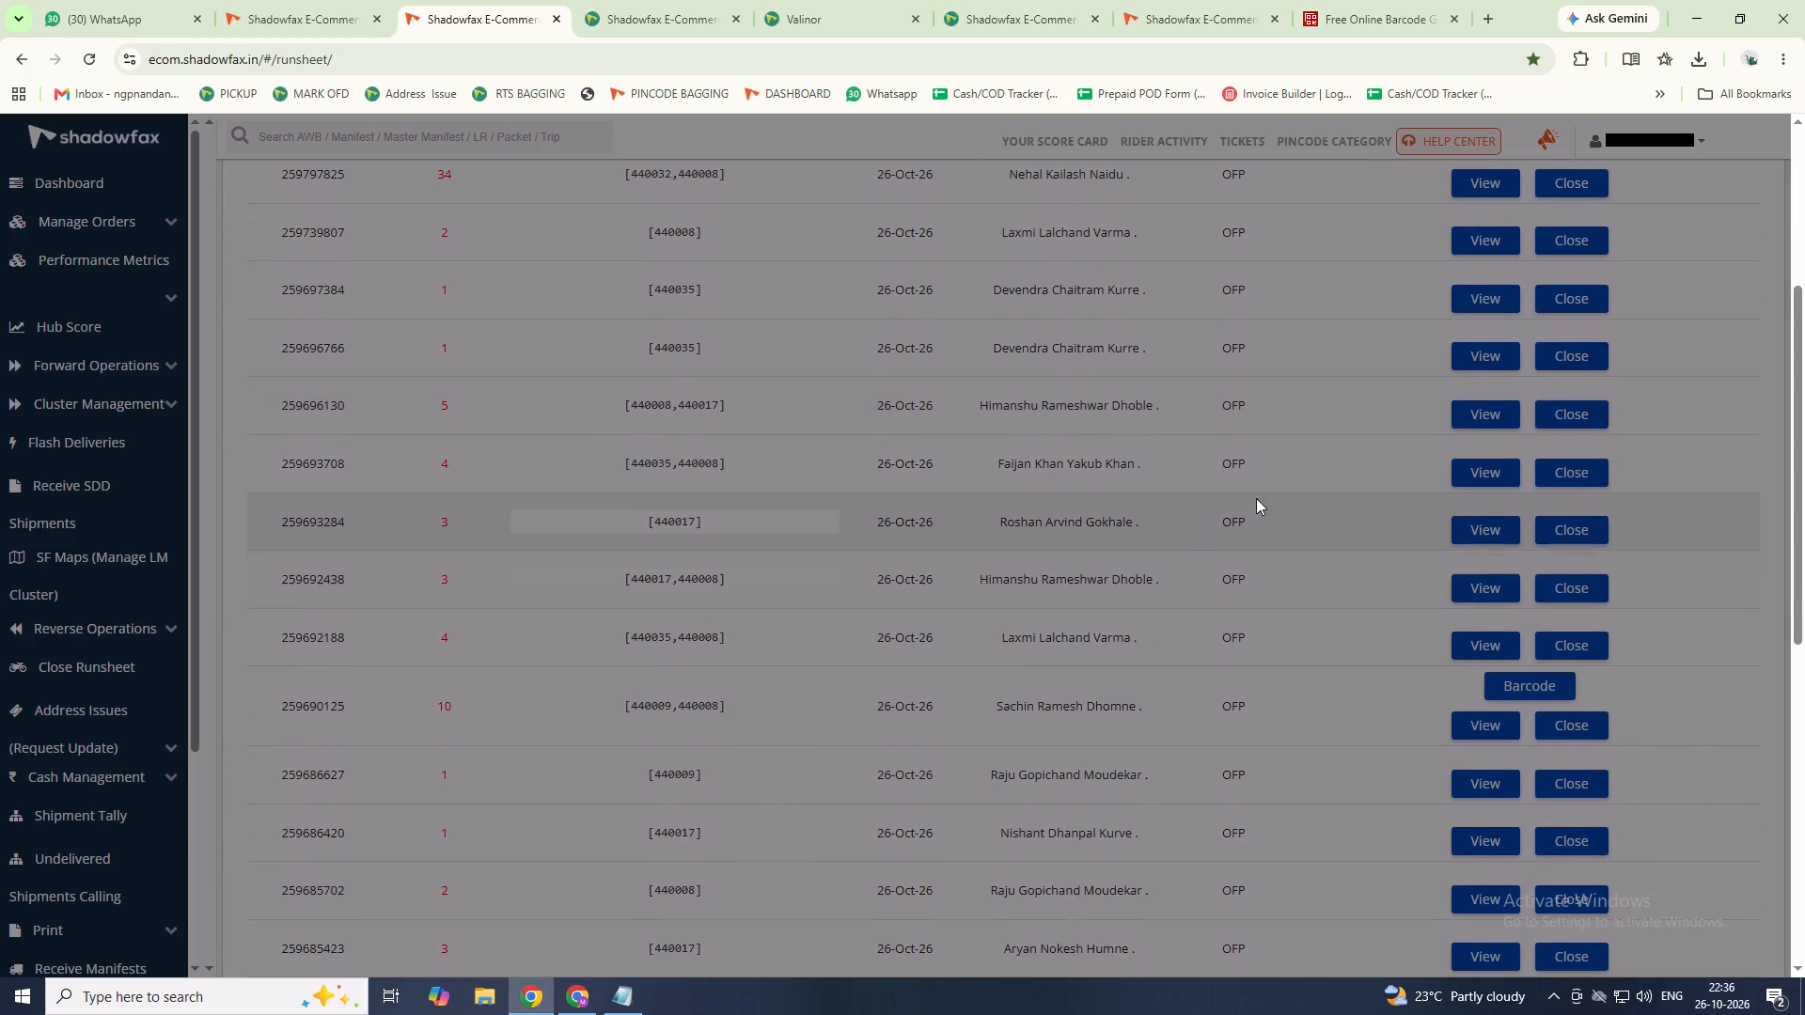
click(1571, 468)
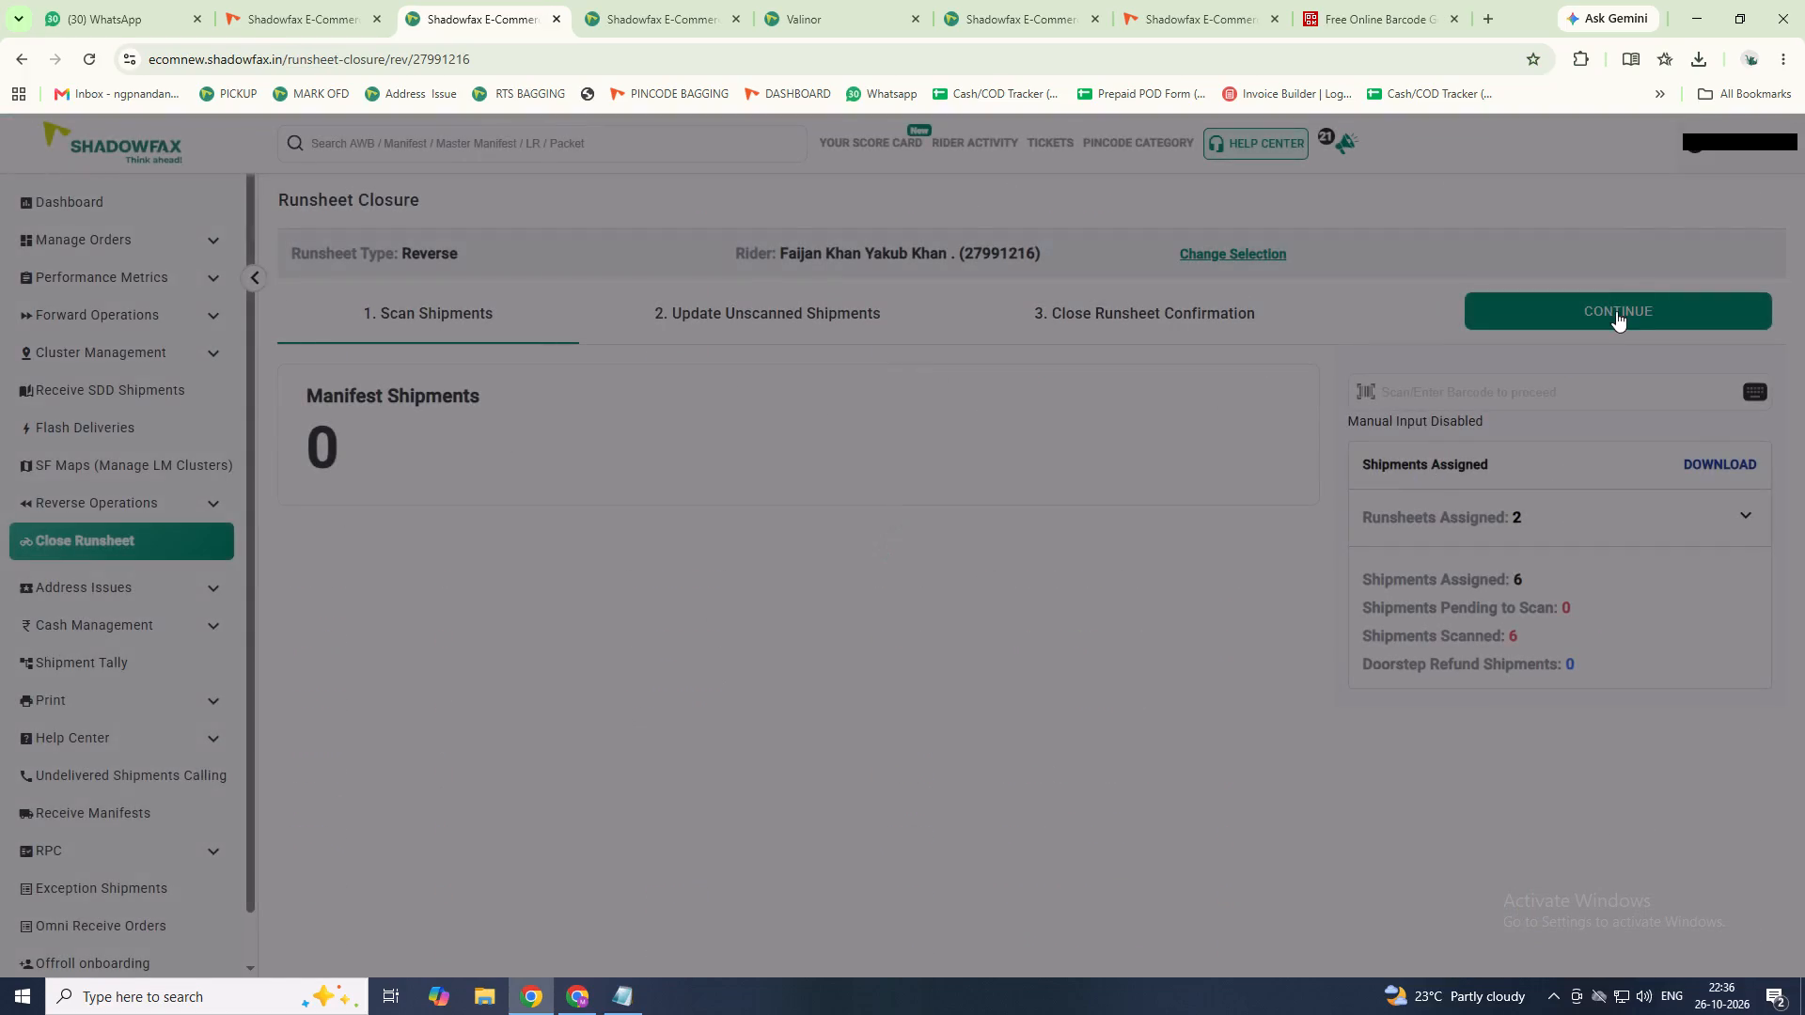
click(1615, 311)
click(1611, 312)
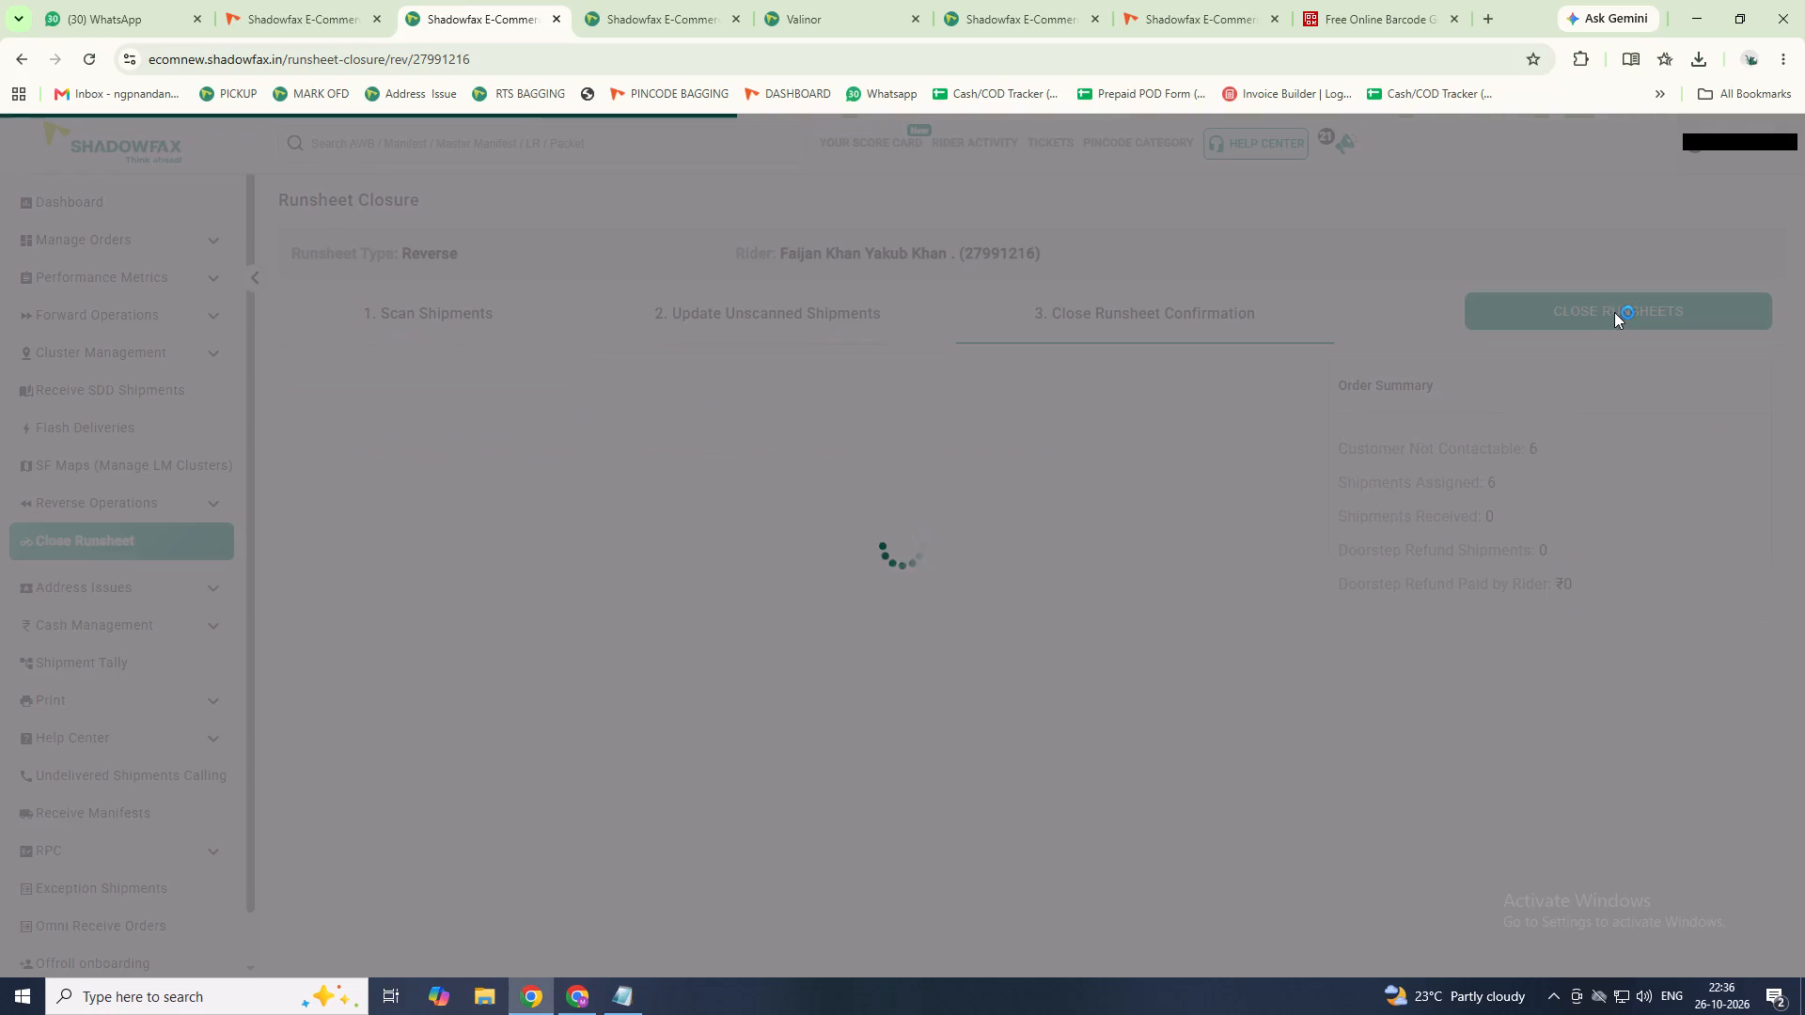
click(1618, 312)
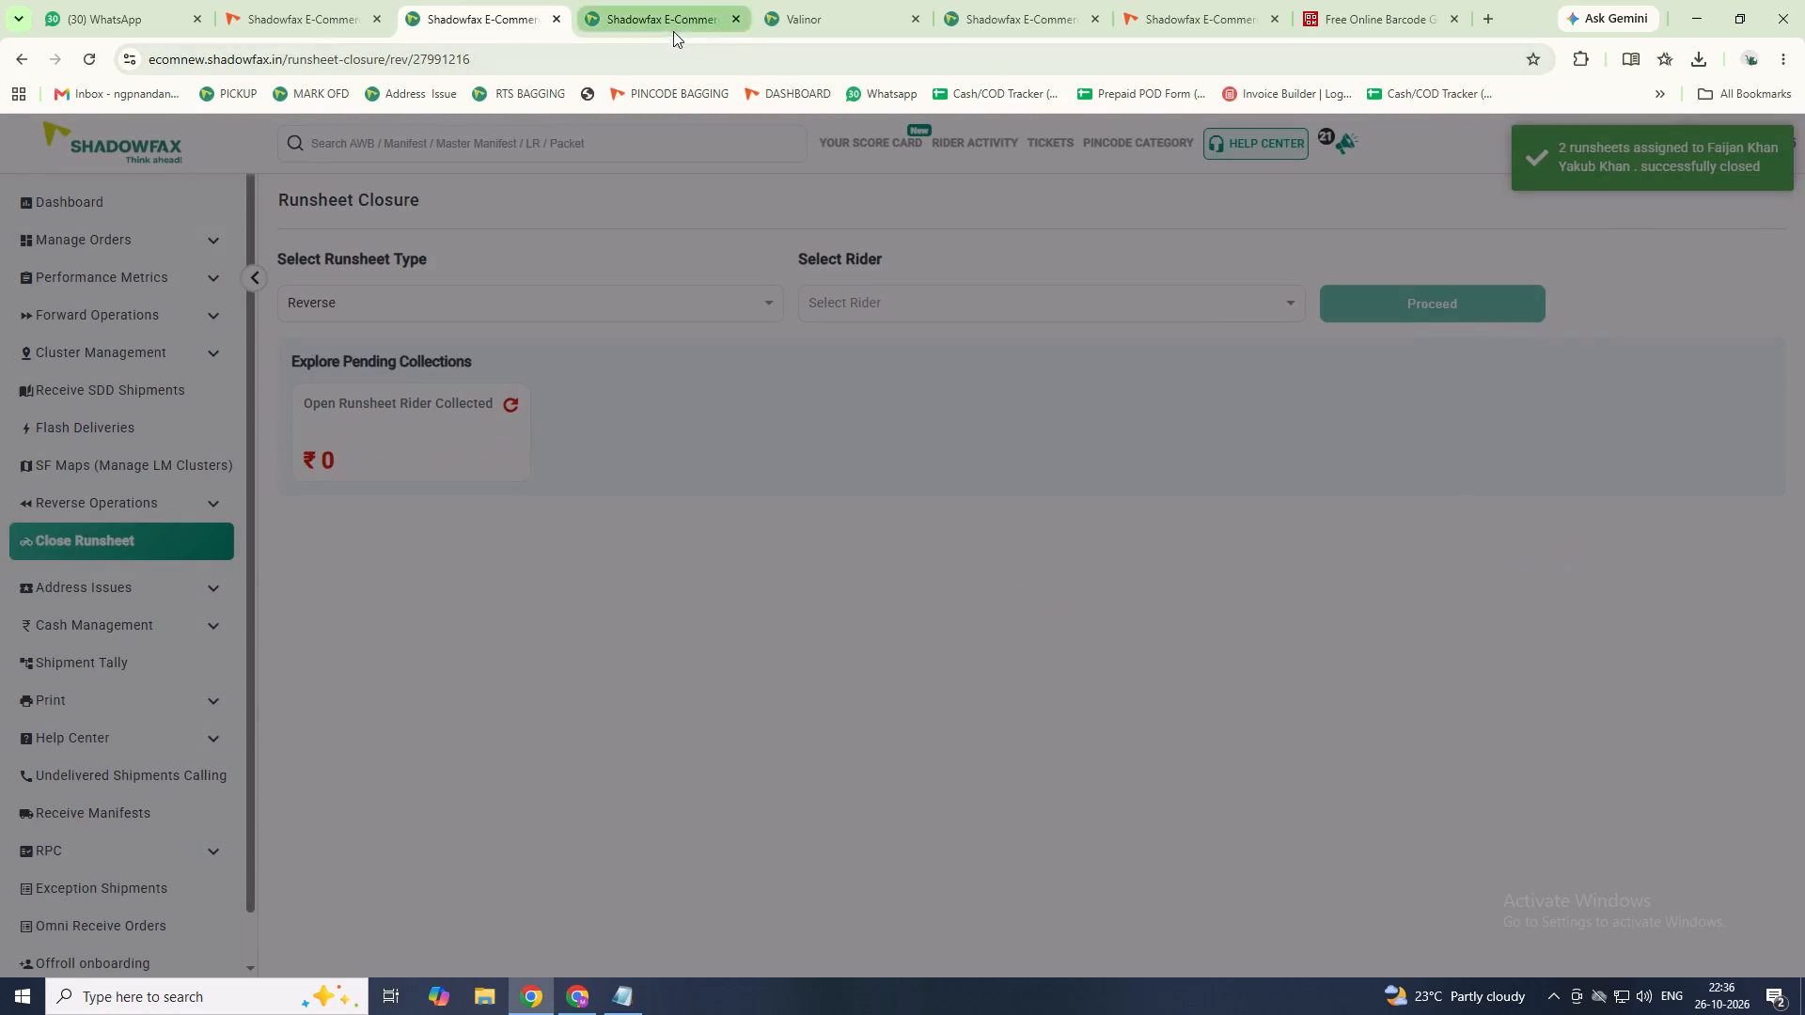
Go back to the hub dashboard, open the reverse runsheets and list those with OFP status to find the remaining ones.
click(781, 99)
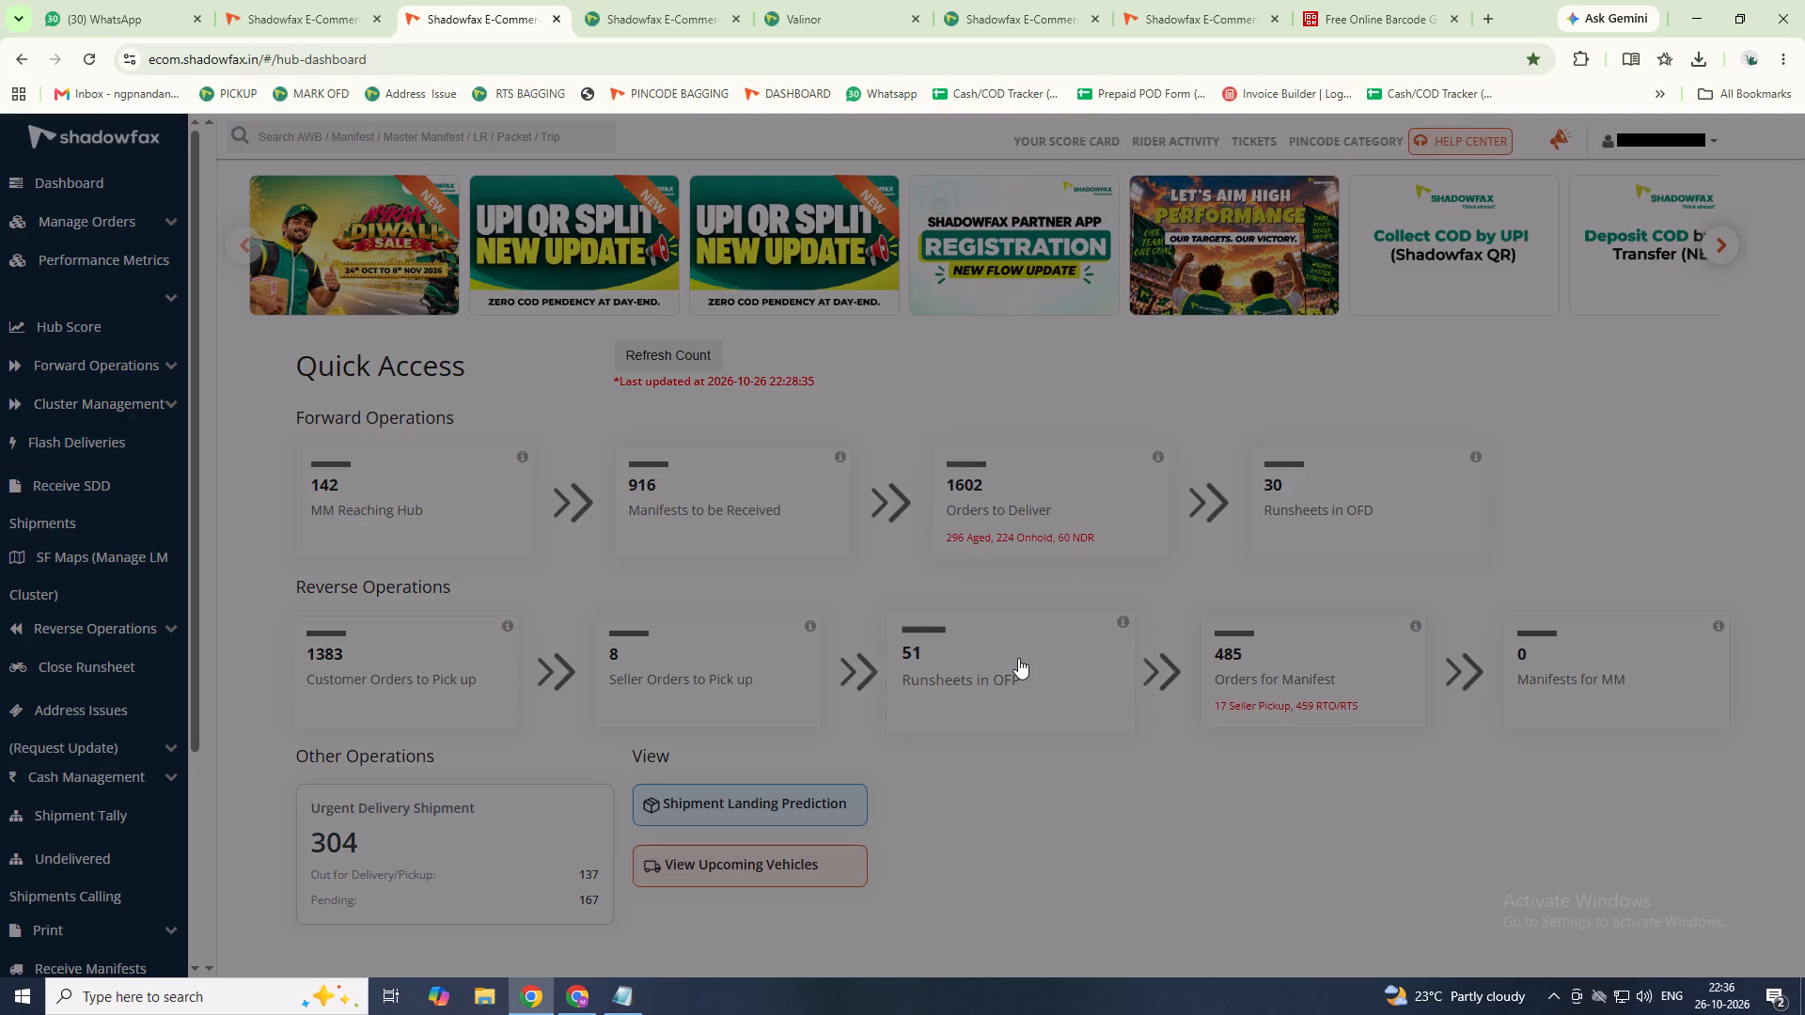
click(1018, 659)
click(1137, 422)
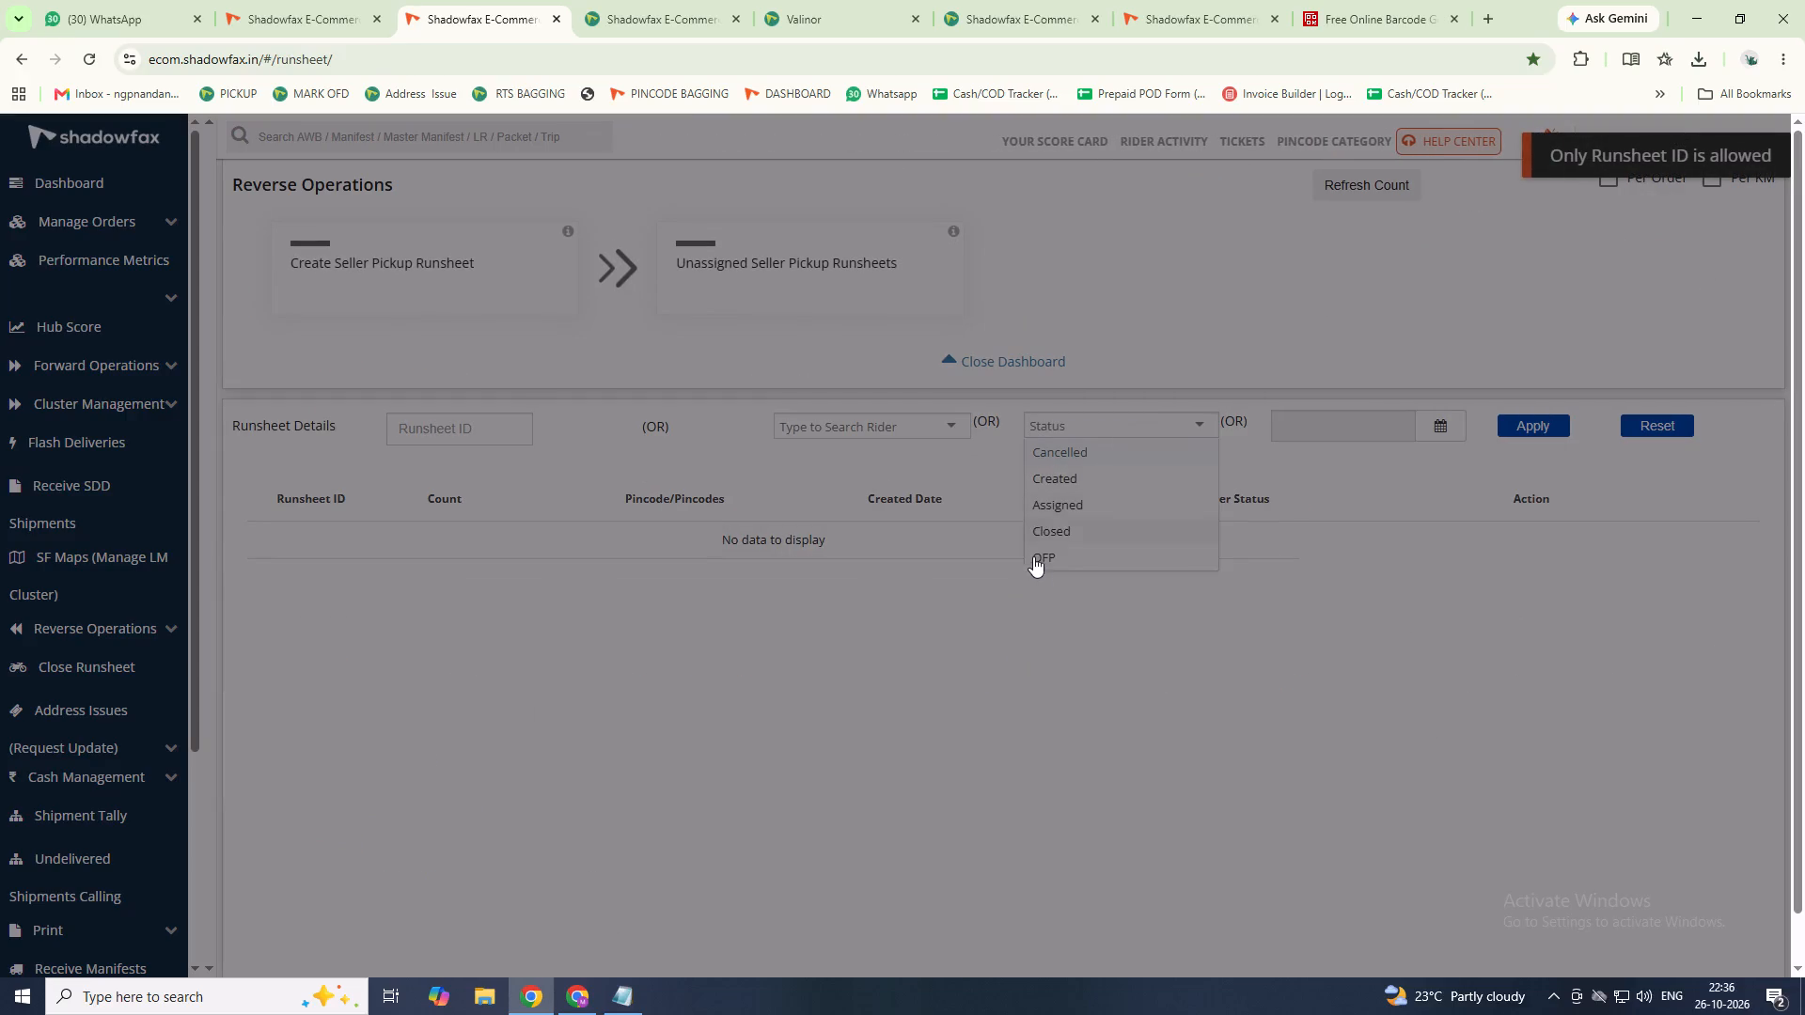
click(1039, 562)
click(1549, 426)
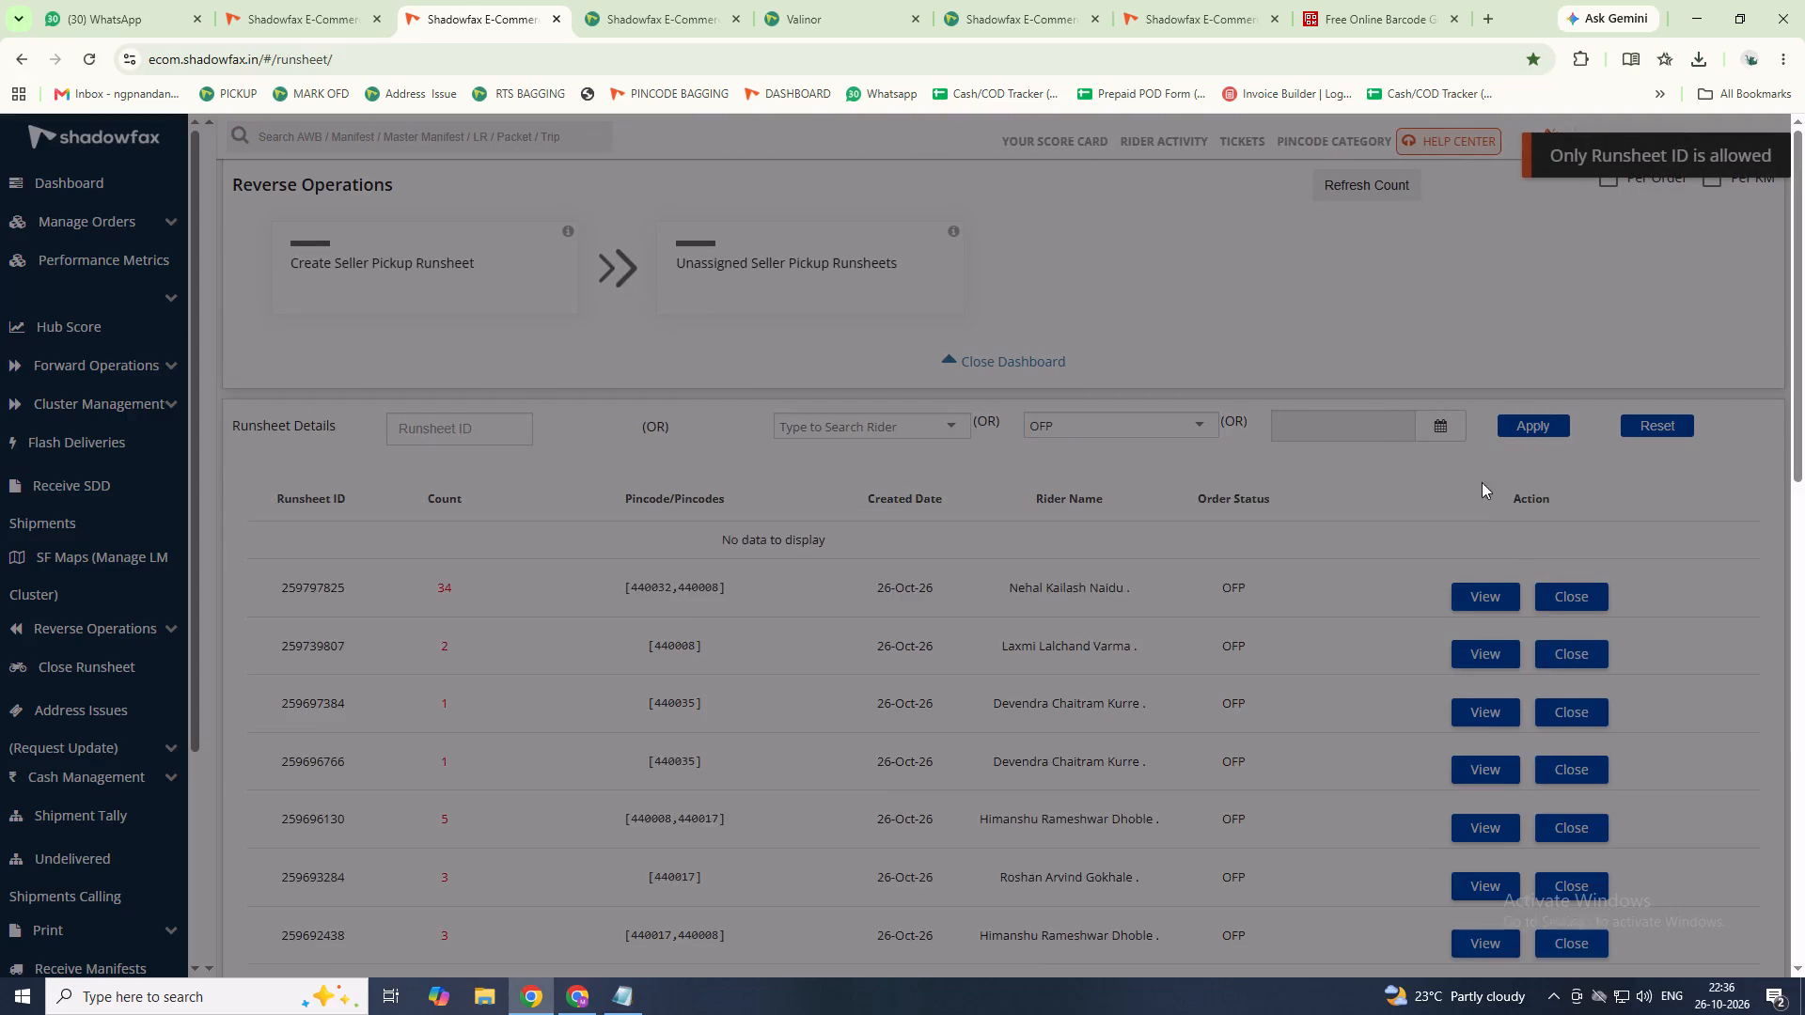
scroll(1125, 673, down, 1)
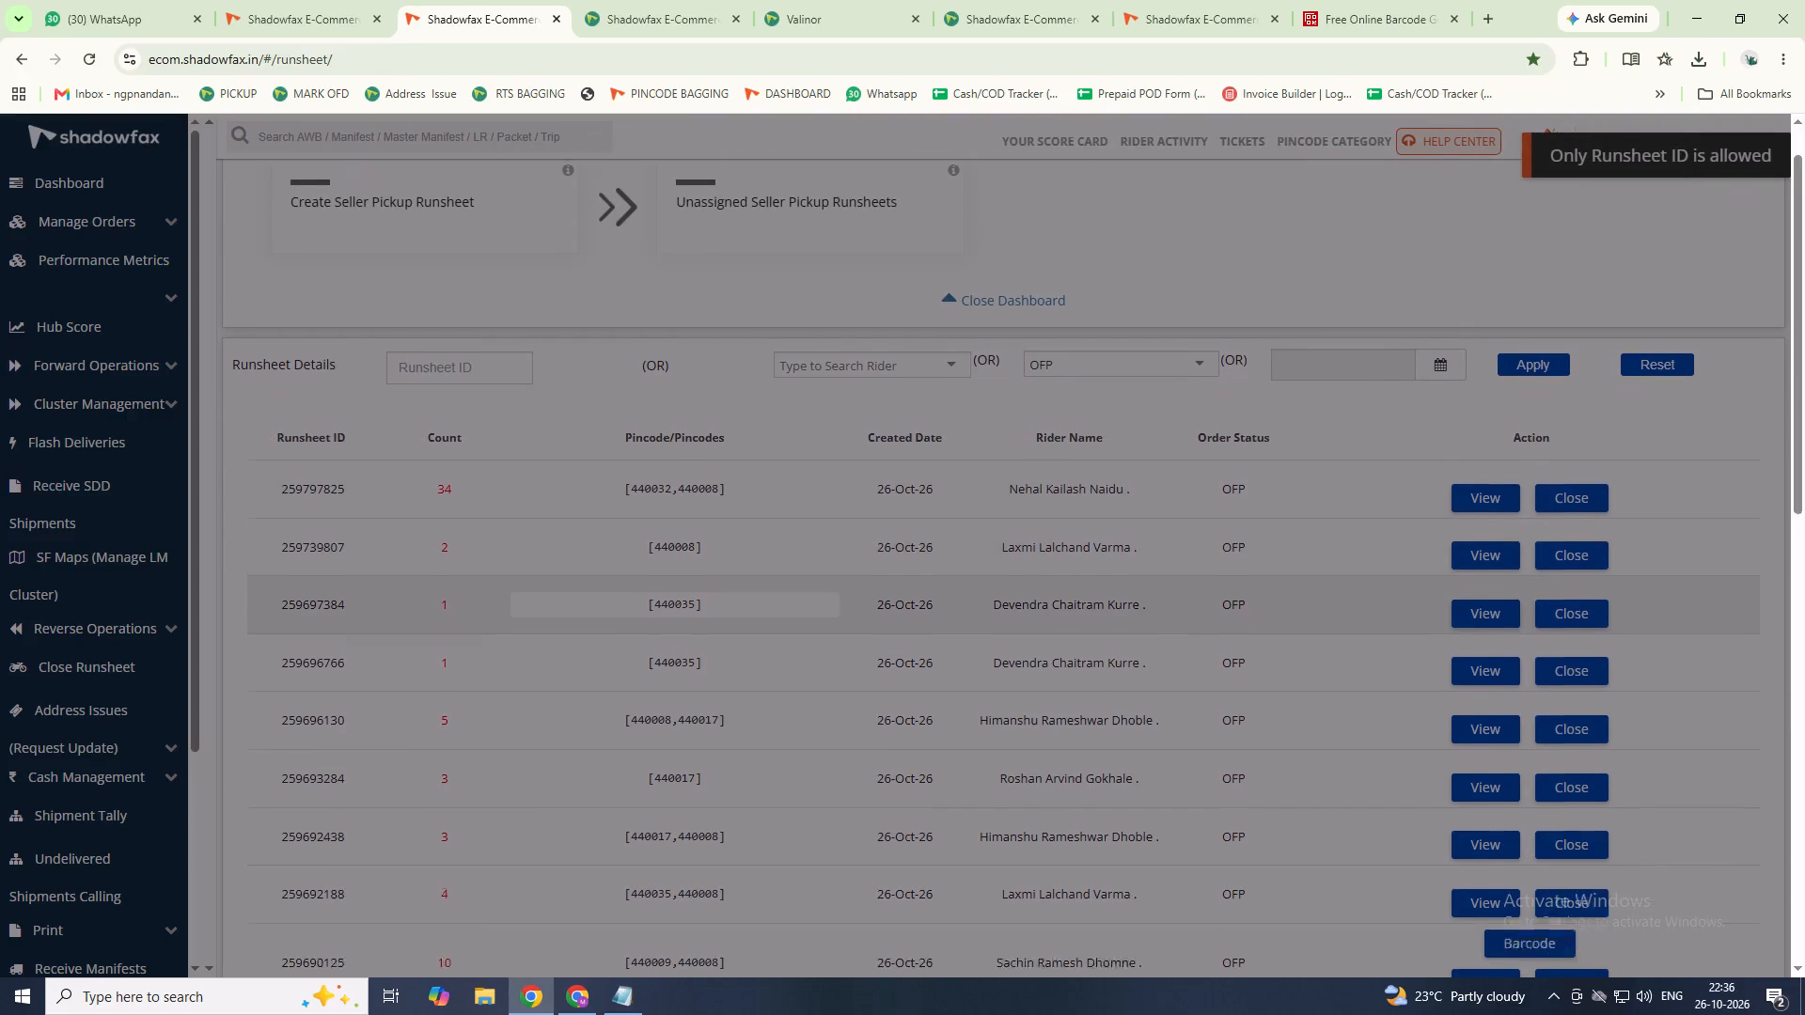
scroll(1125, 674, down, 3)
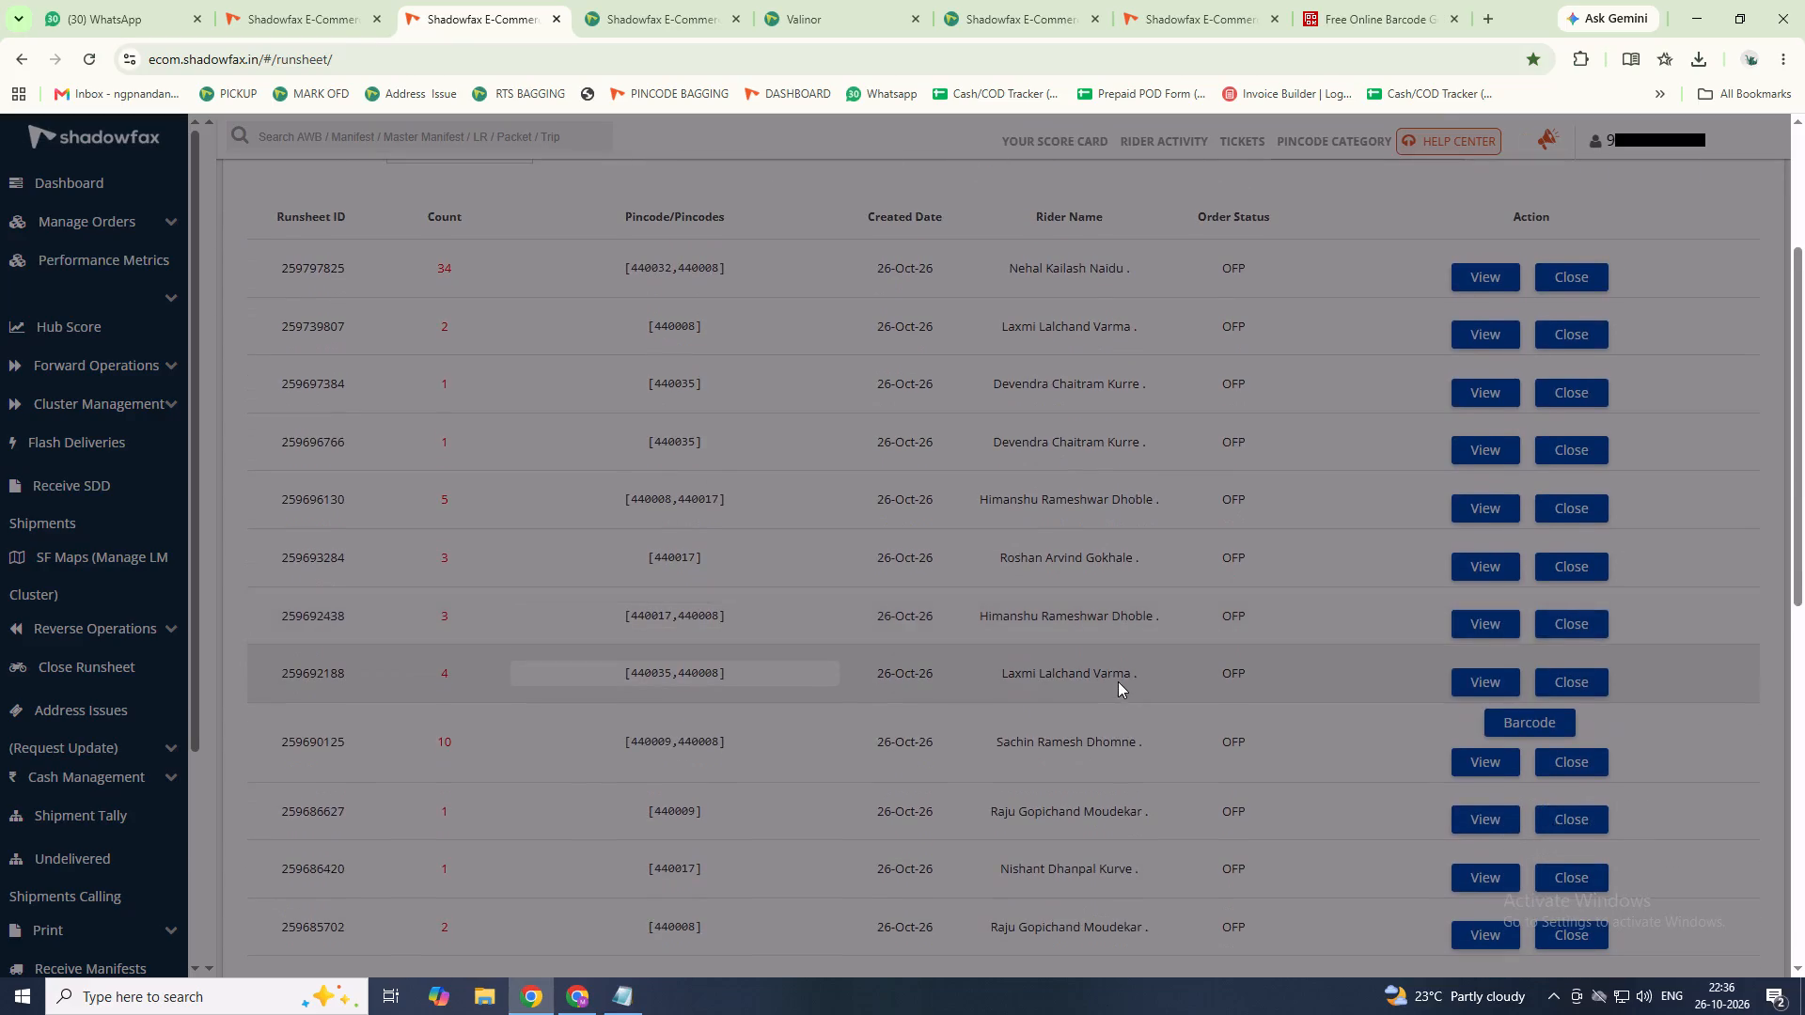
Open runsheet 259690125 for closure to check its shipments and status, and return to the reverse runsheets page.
scroll(1122, 688, down, 1)
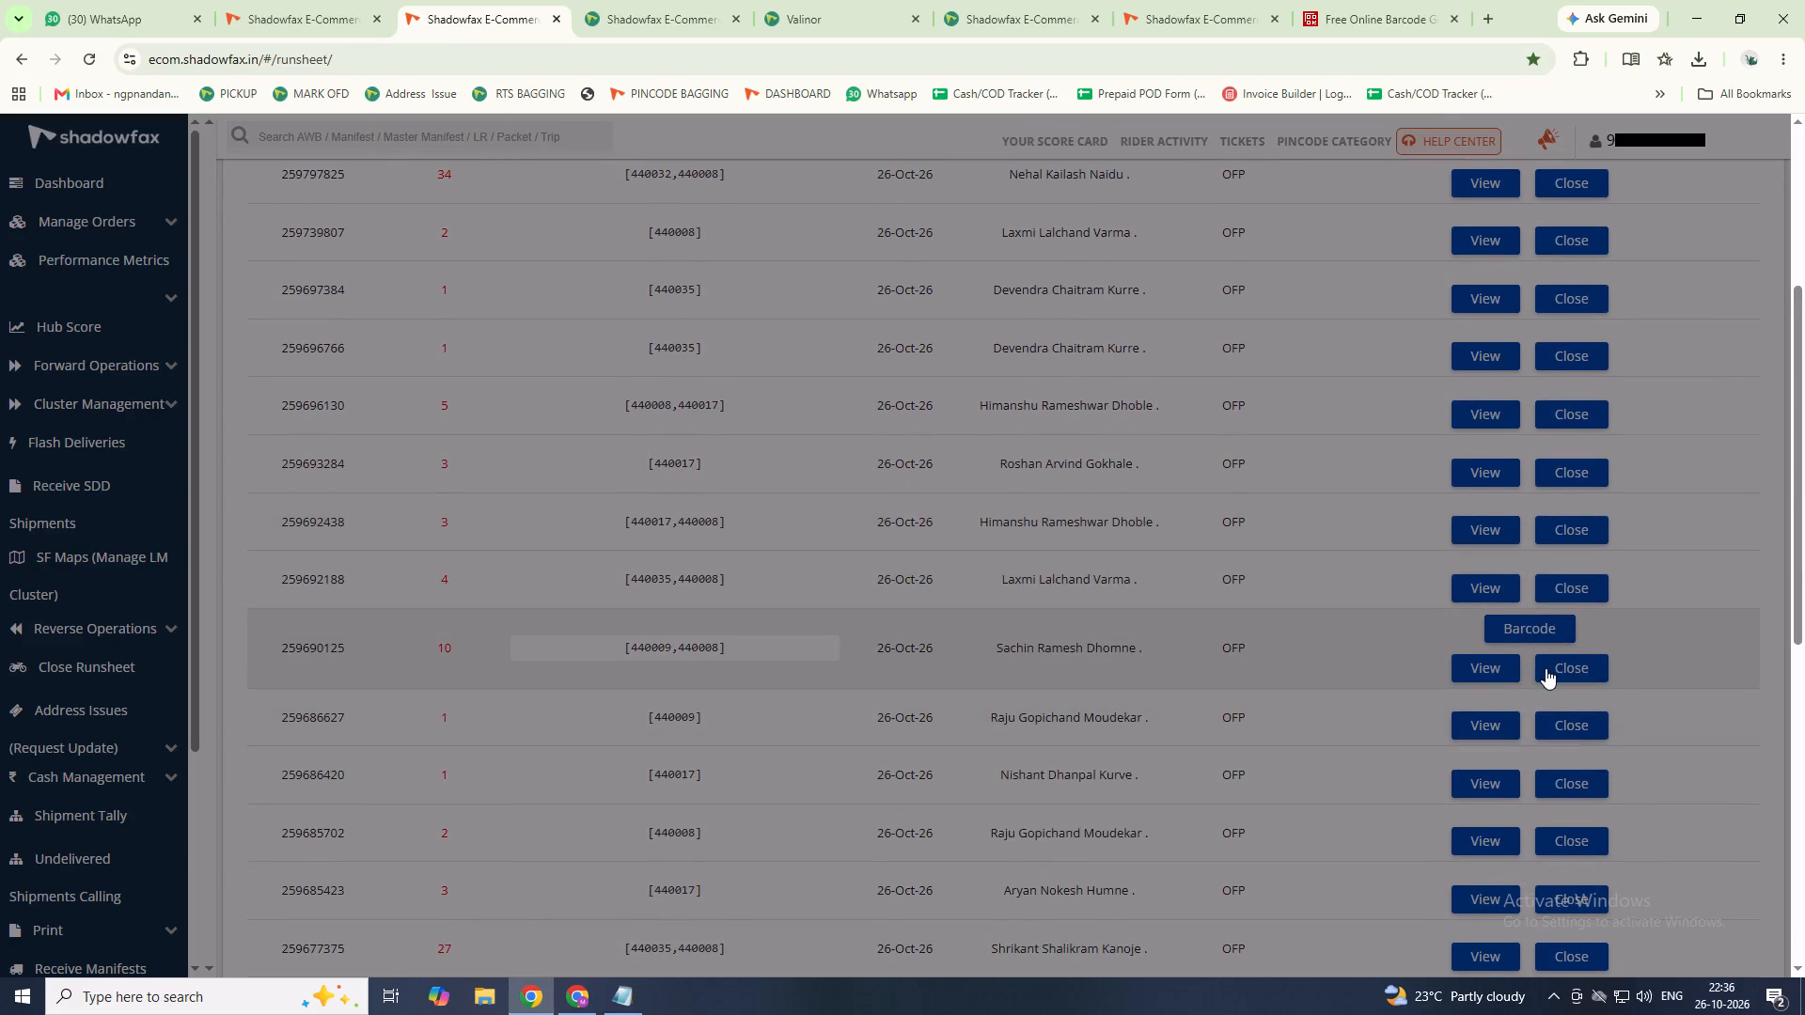
click(1546, 668)
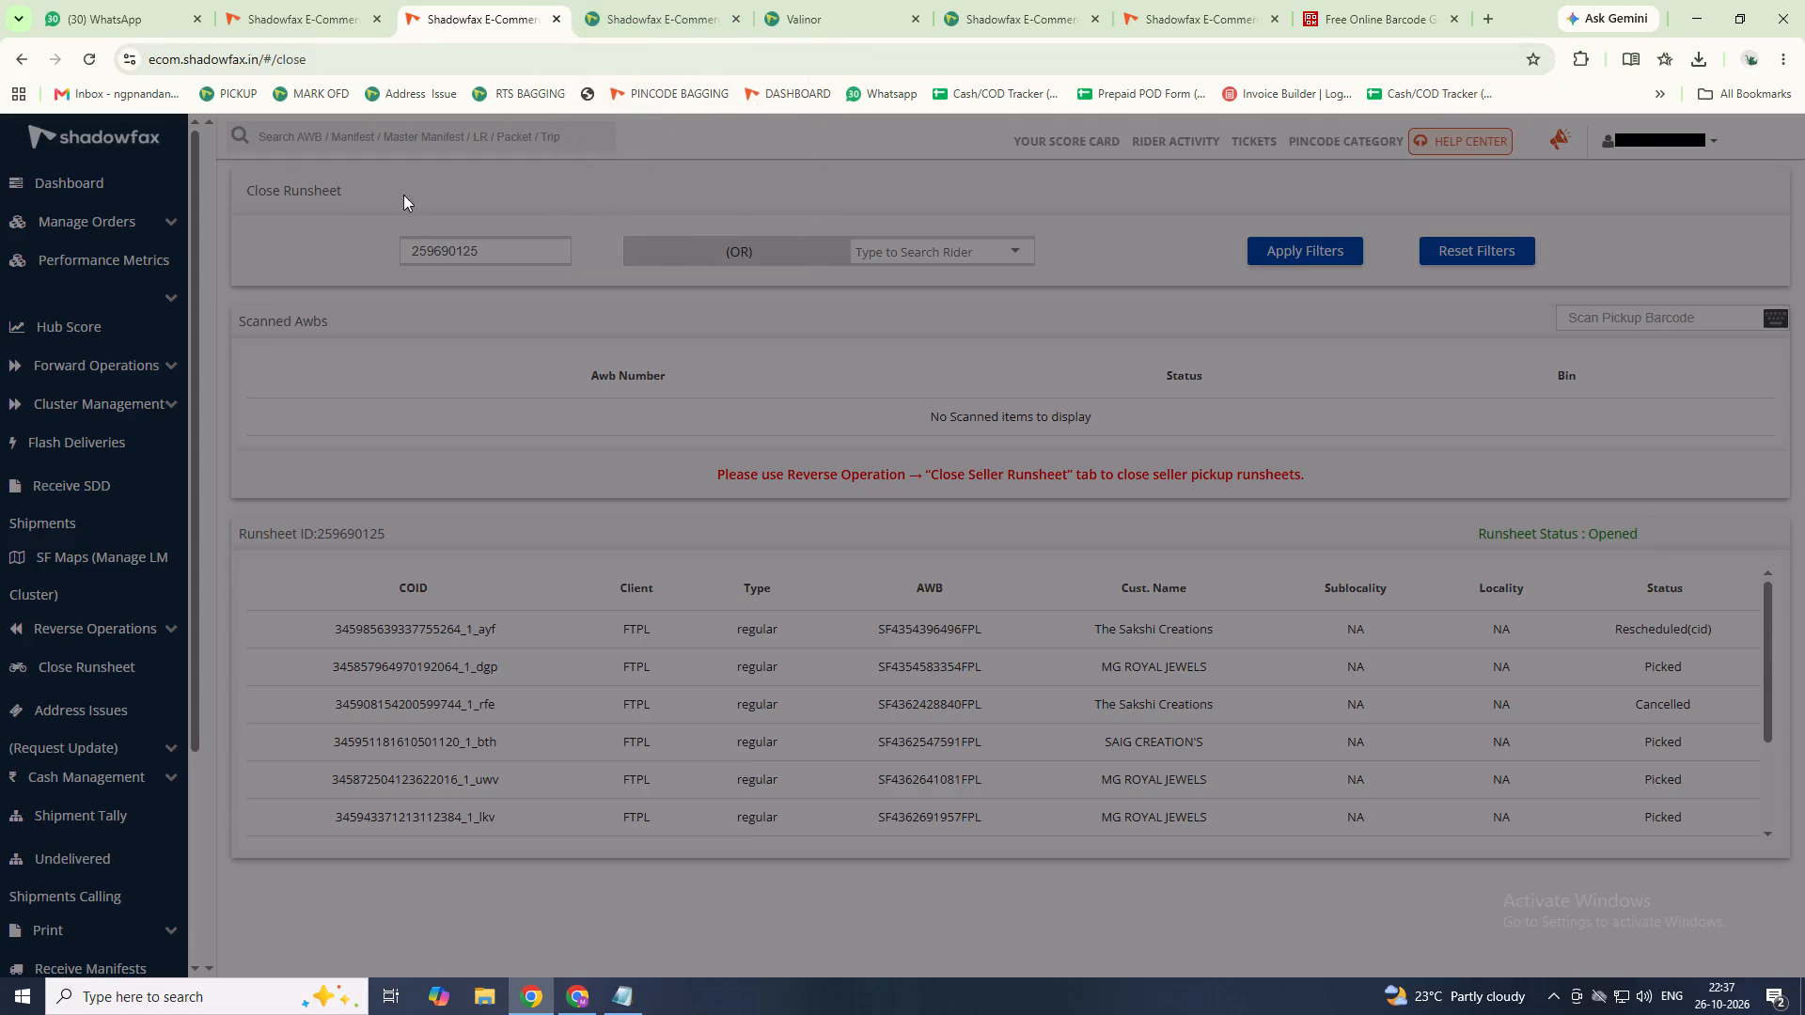
click(15, 62)
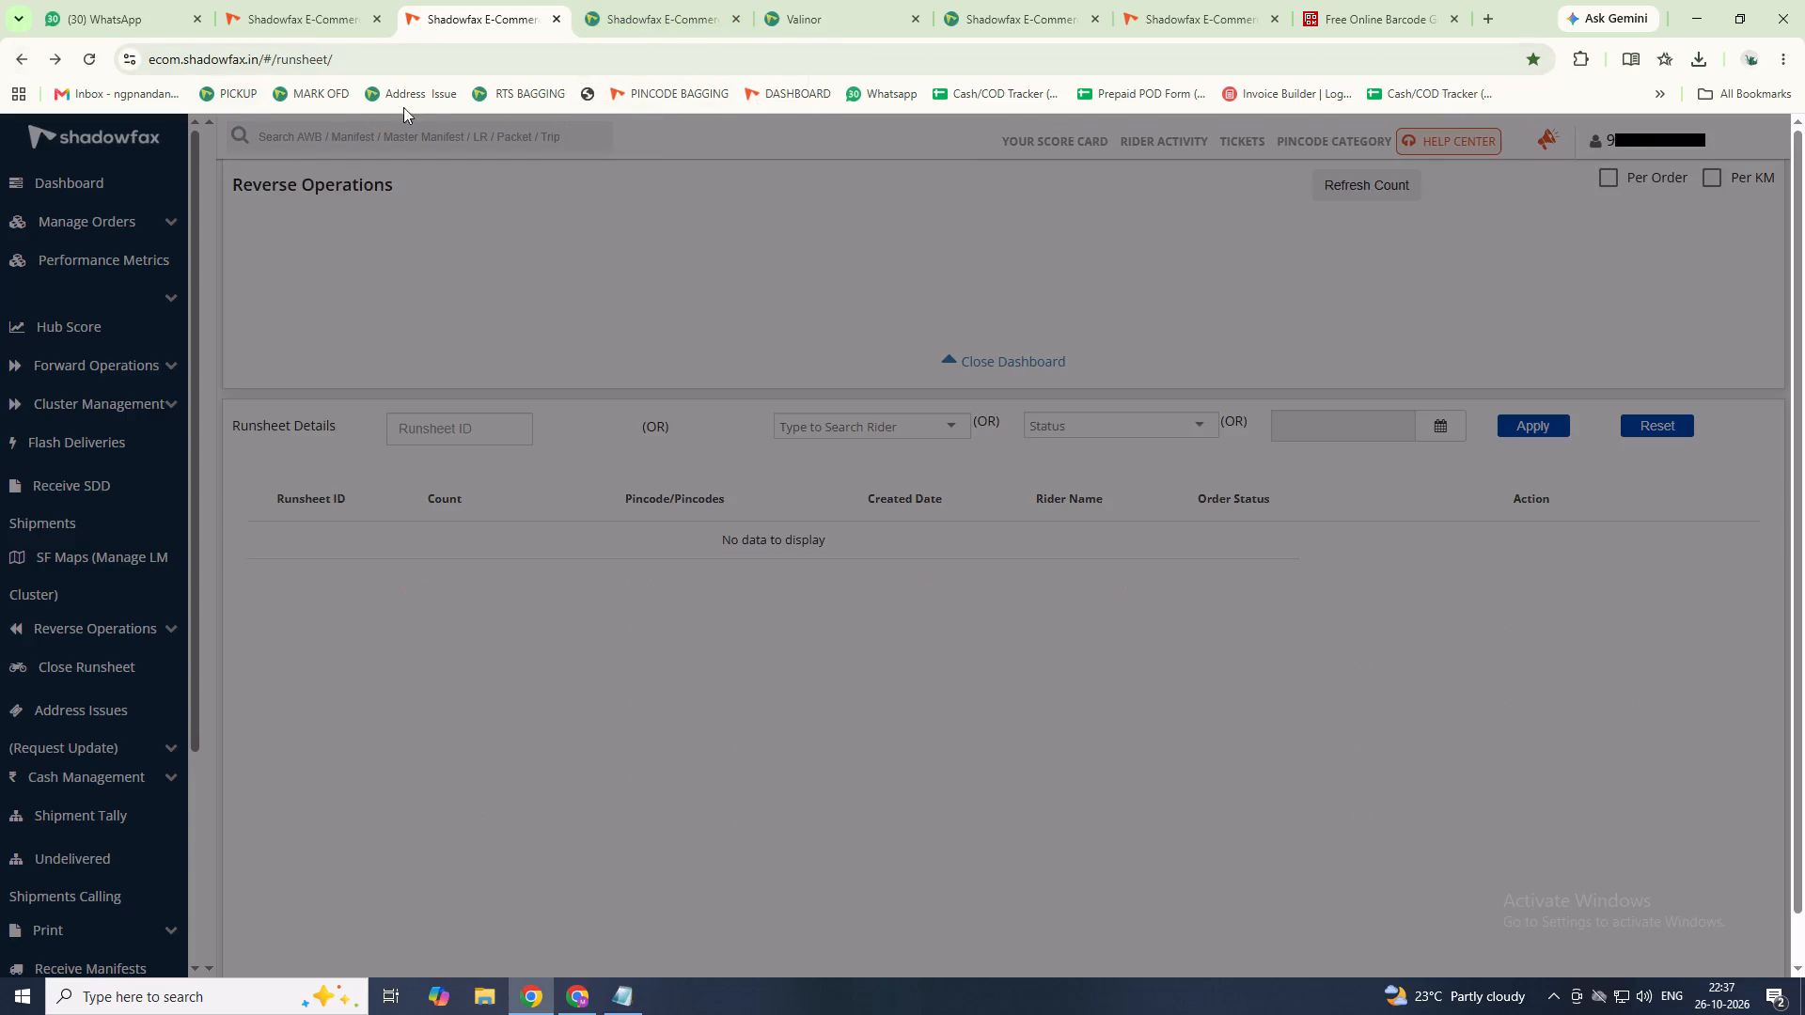
List the reverse runsheets with OFP status again and look through the first page for ones still open.
click(1147, 431)
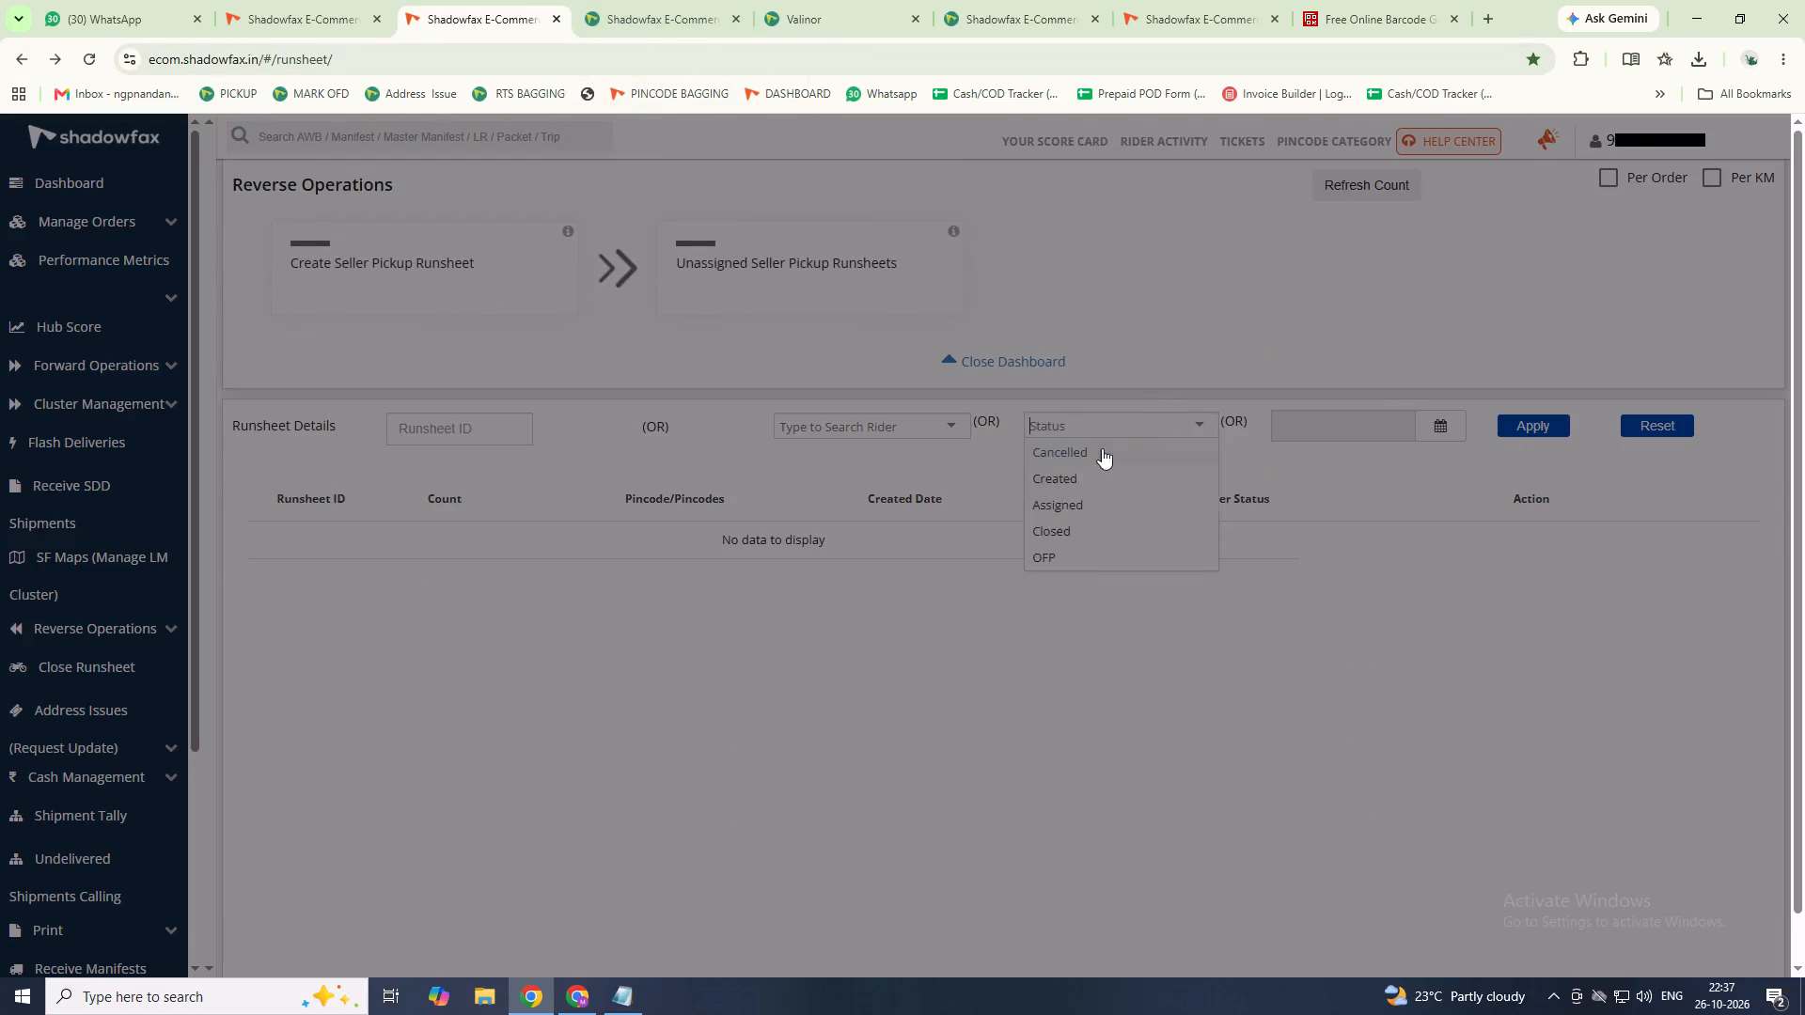
click(1064, 535)
click(1145, 424)
click(1062, 561)
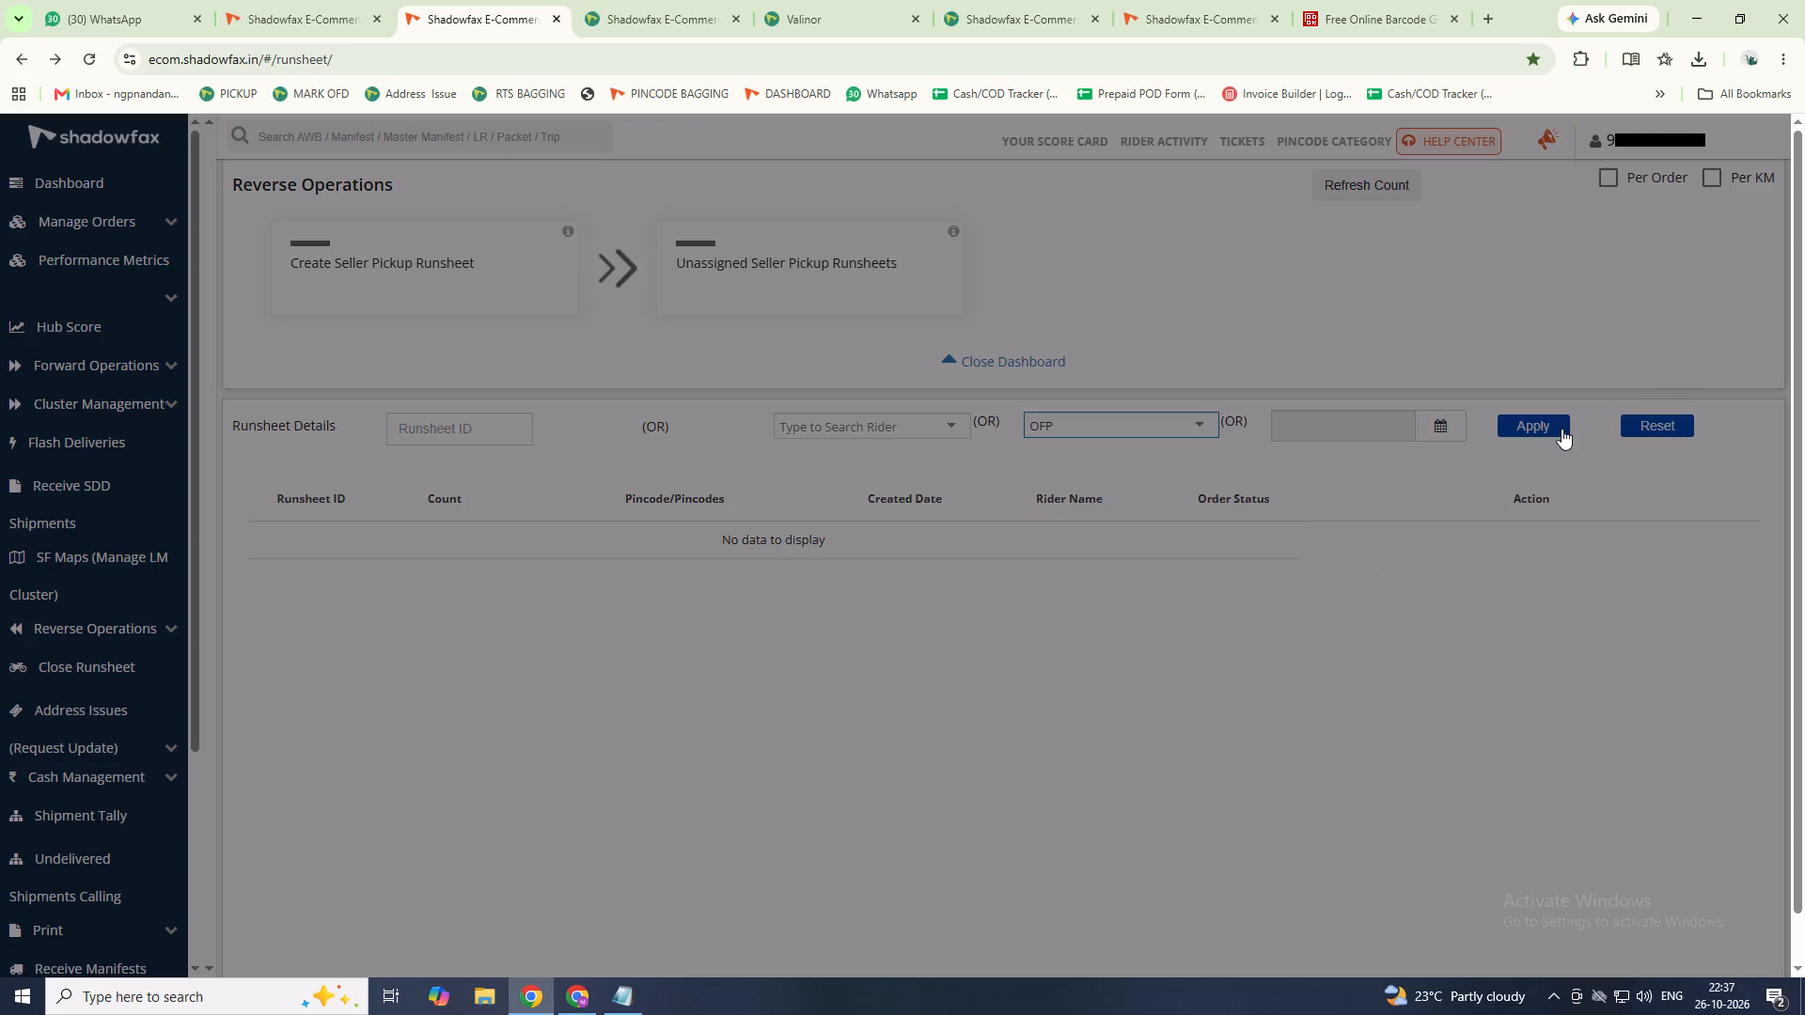
click(1558, 426)
scroll(1263, 504, down, 2)
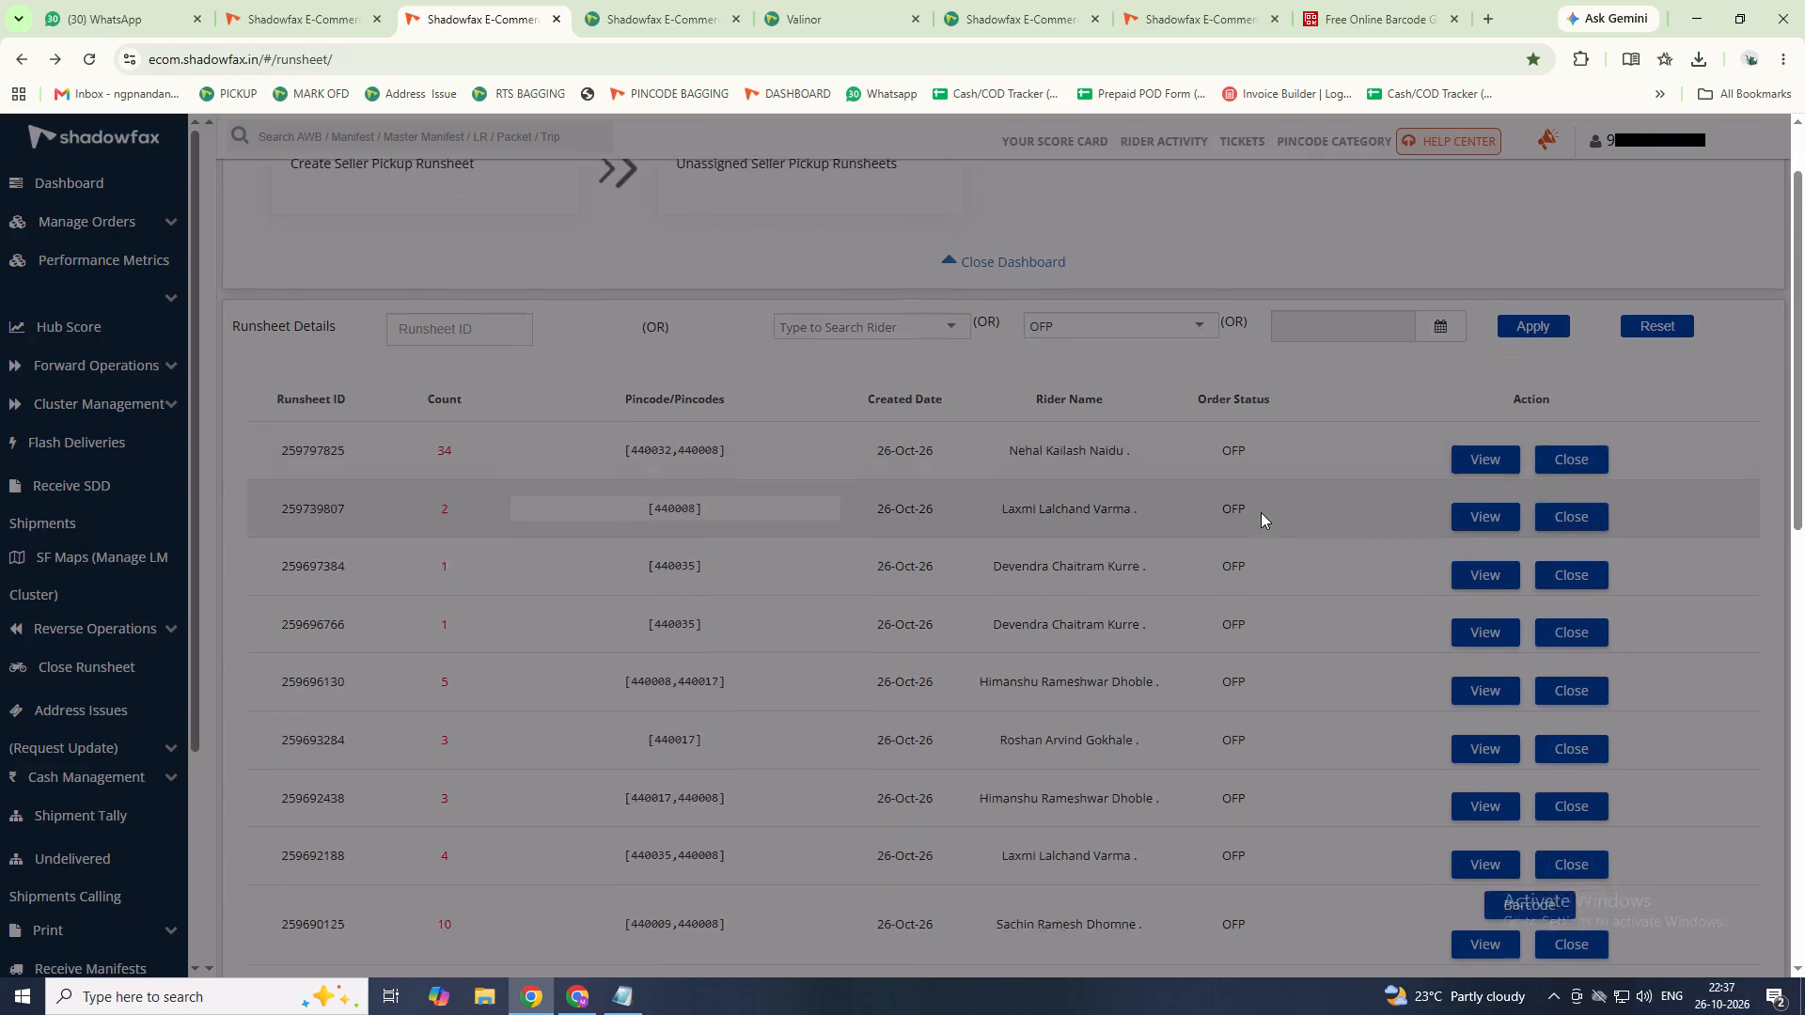
scroll(1261, 512, down, 6)
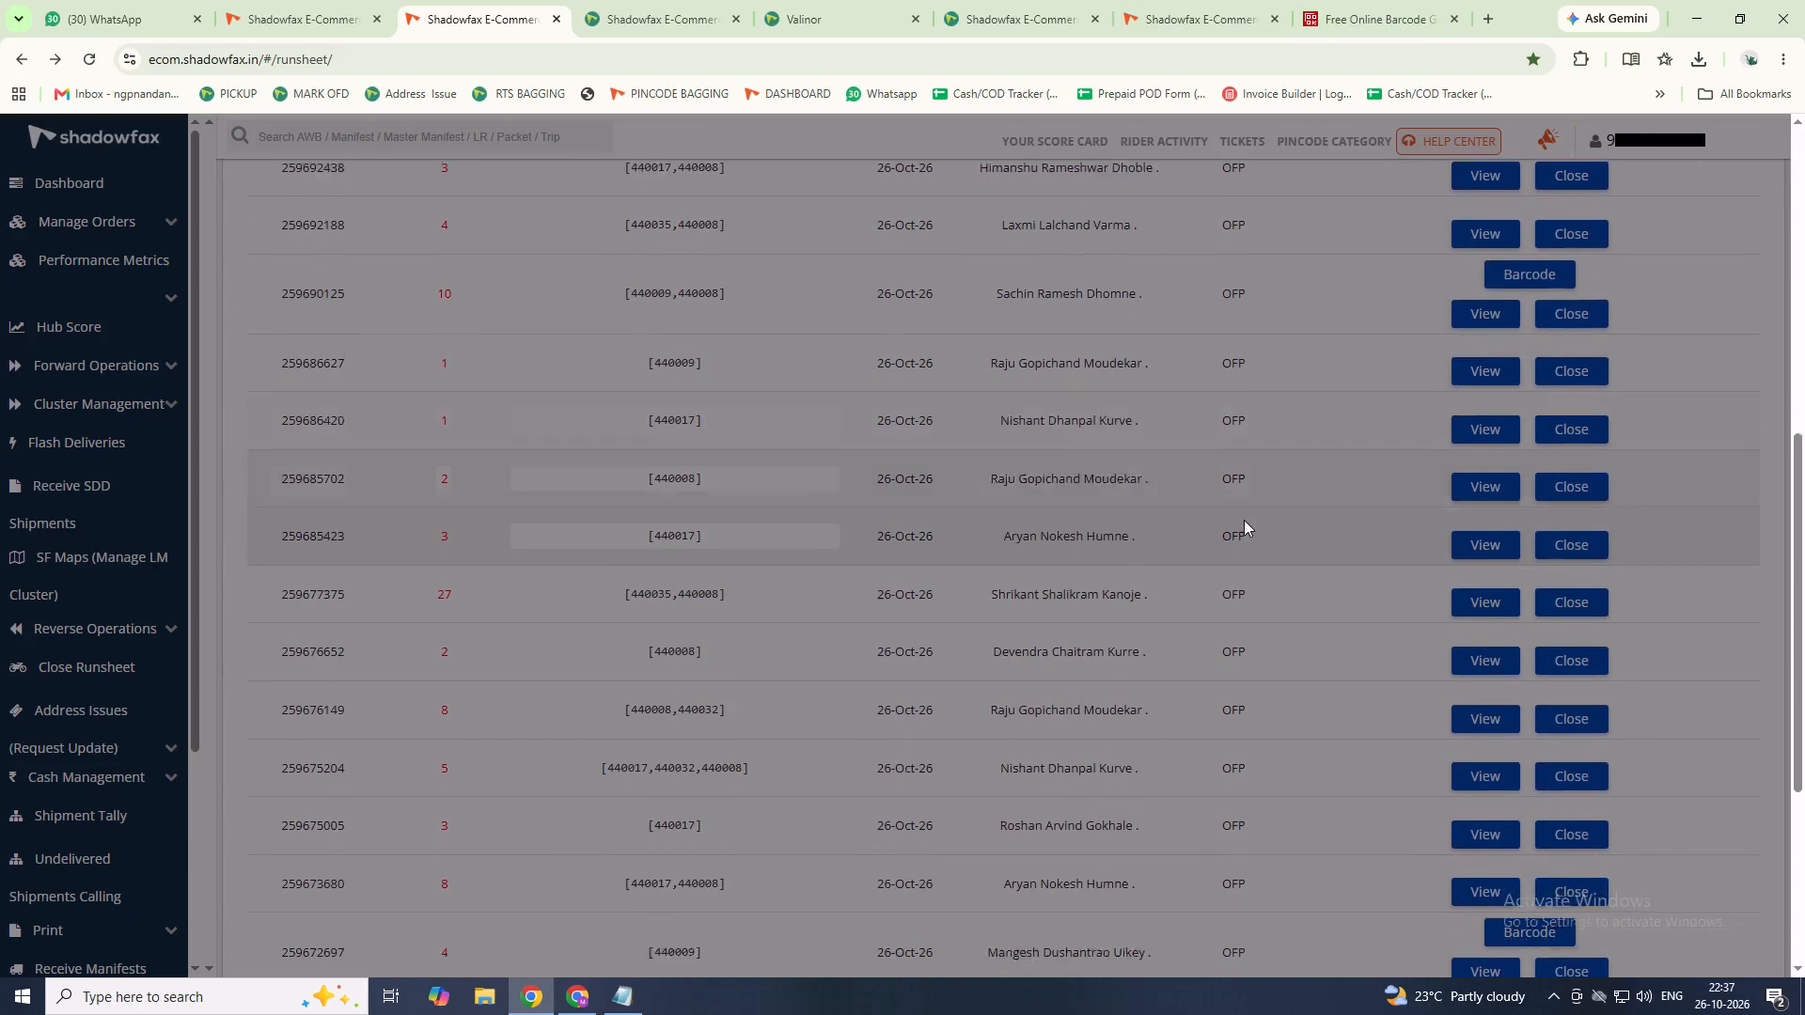
scroll(1236, 522, down, 1)
scroll(1107, 566, down, 2)
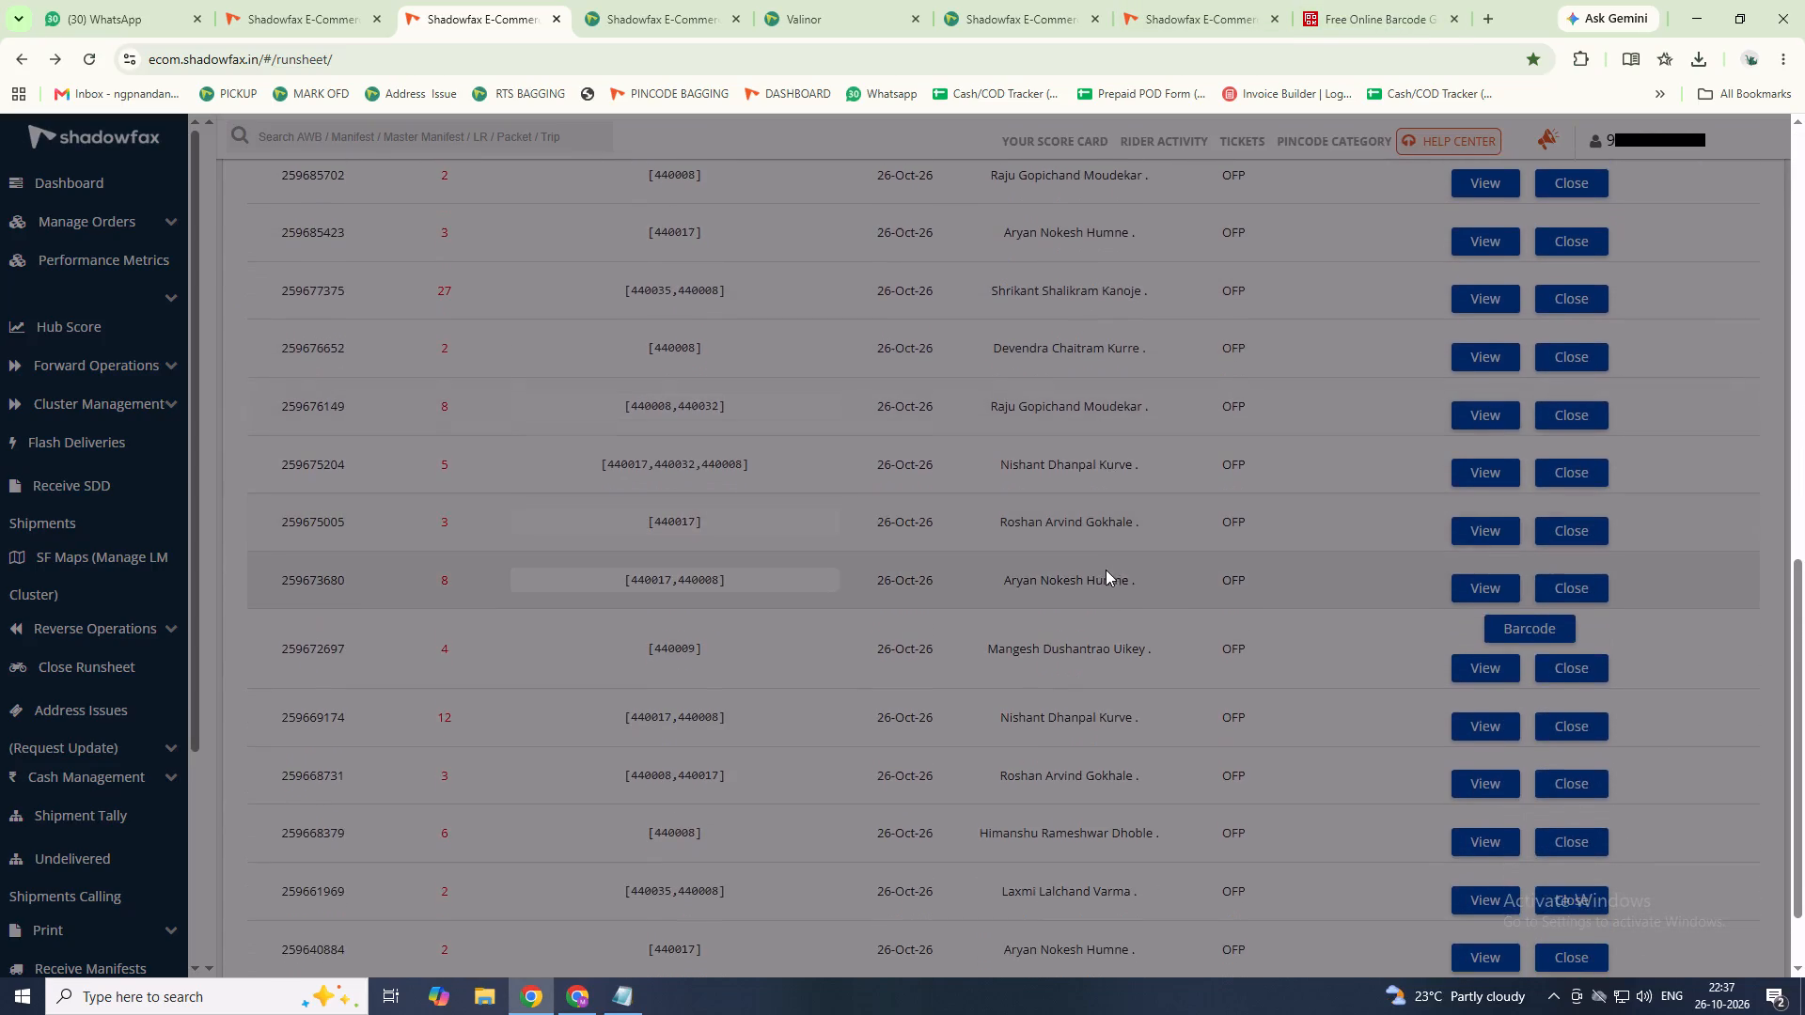
scroll(1101, 572, down, 1)
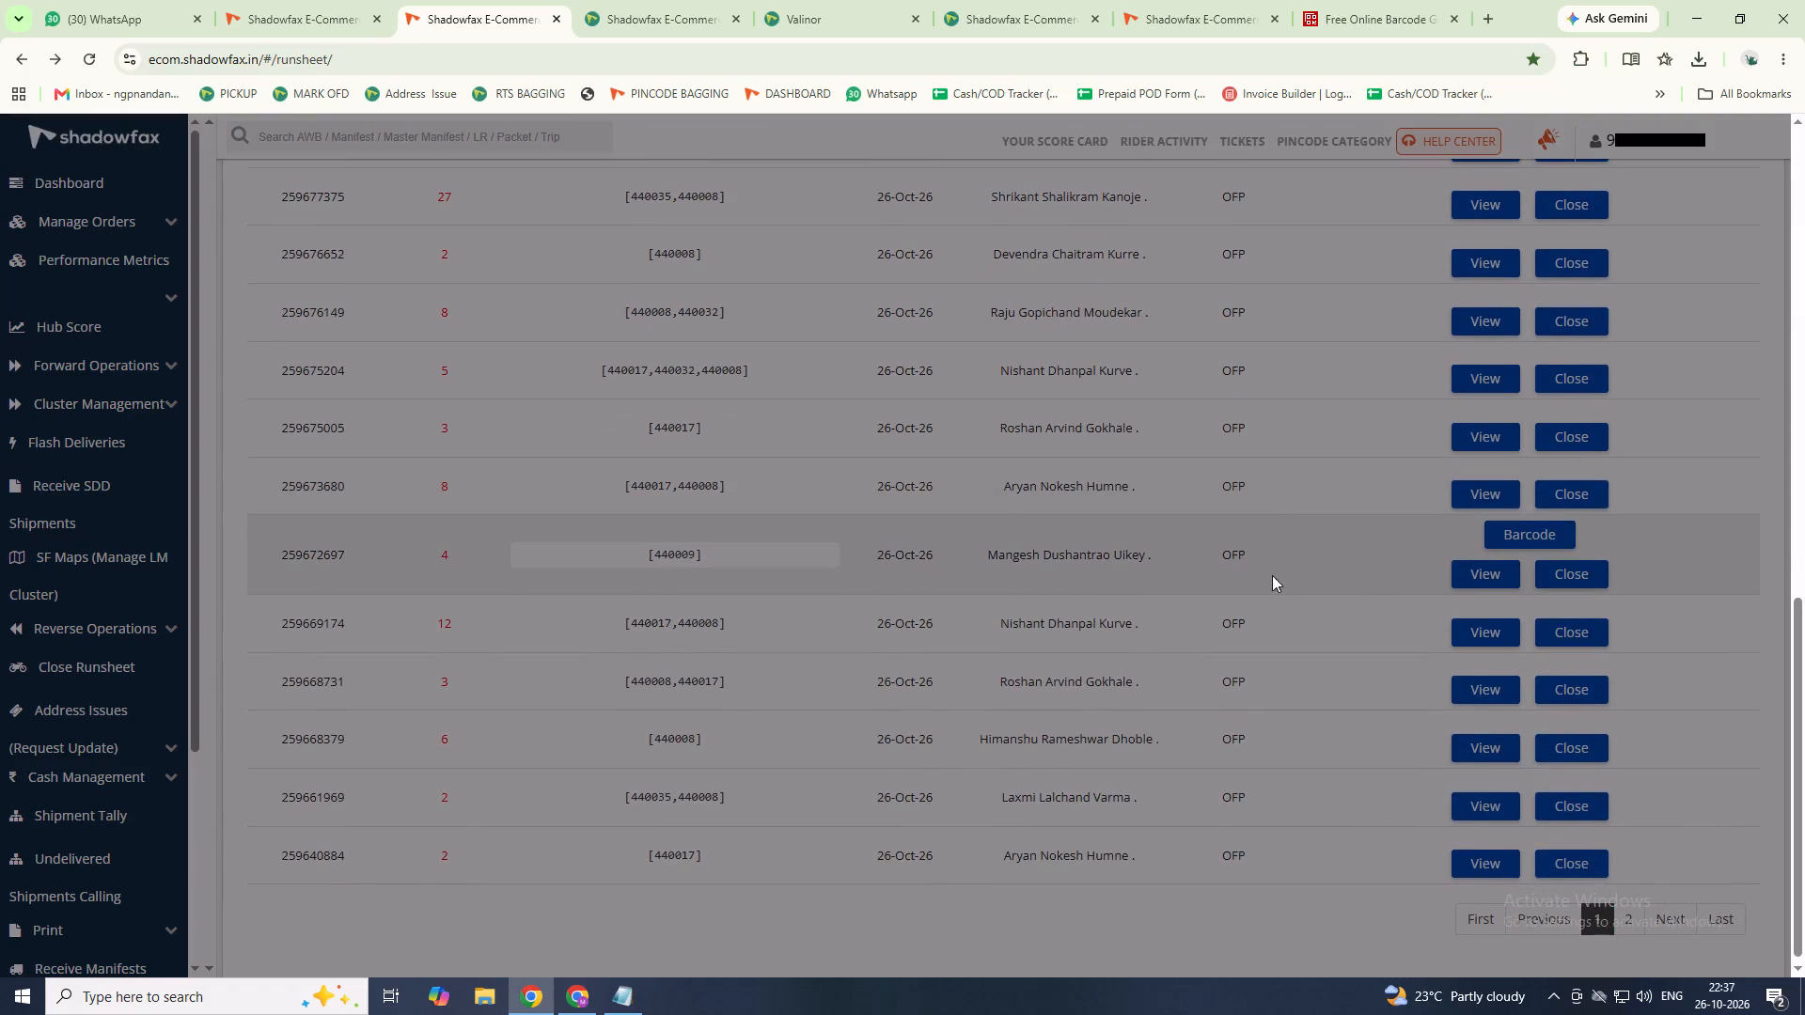
On the Close Seller Runsheet page, select the rider matching "MANGE" and close seller runsheet 259672697.
click(615, 30)
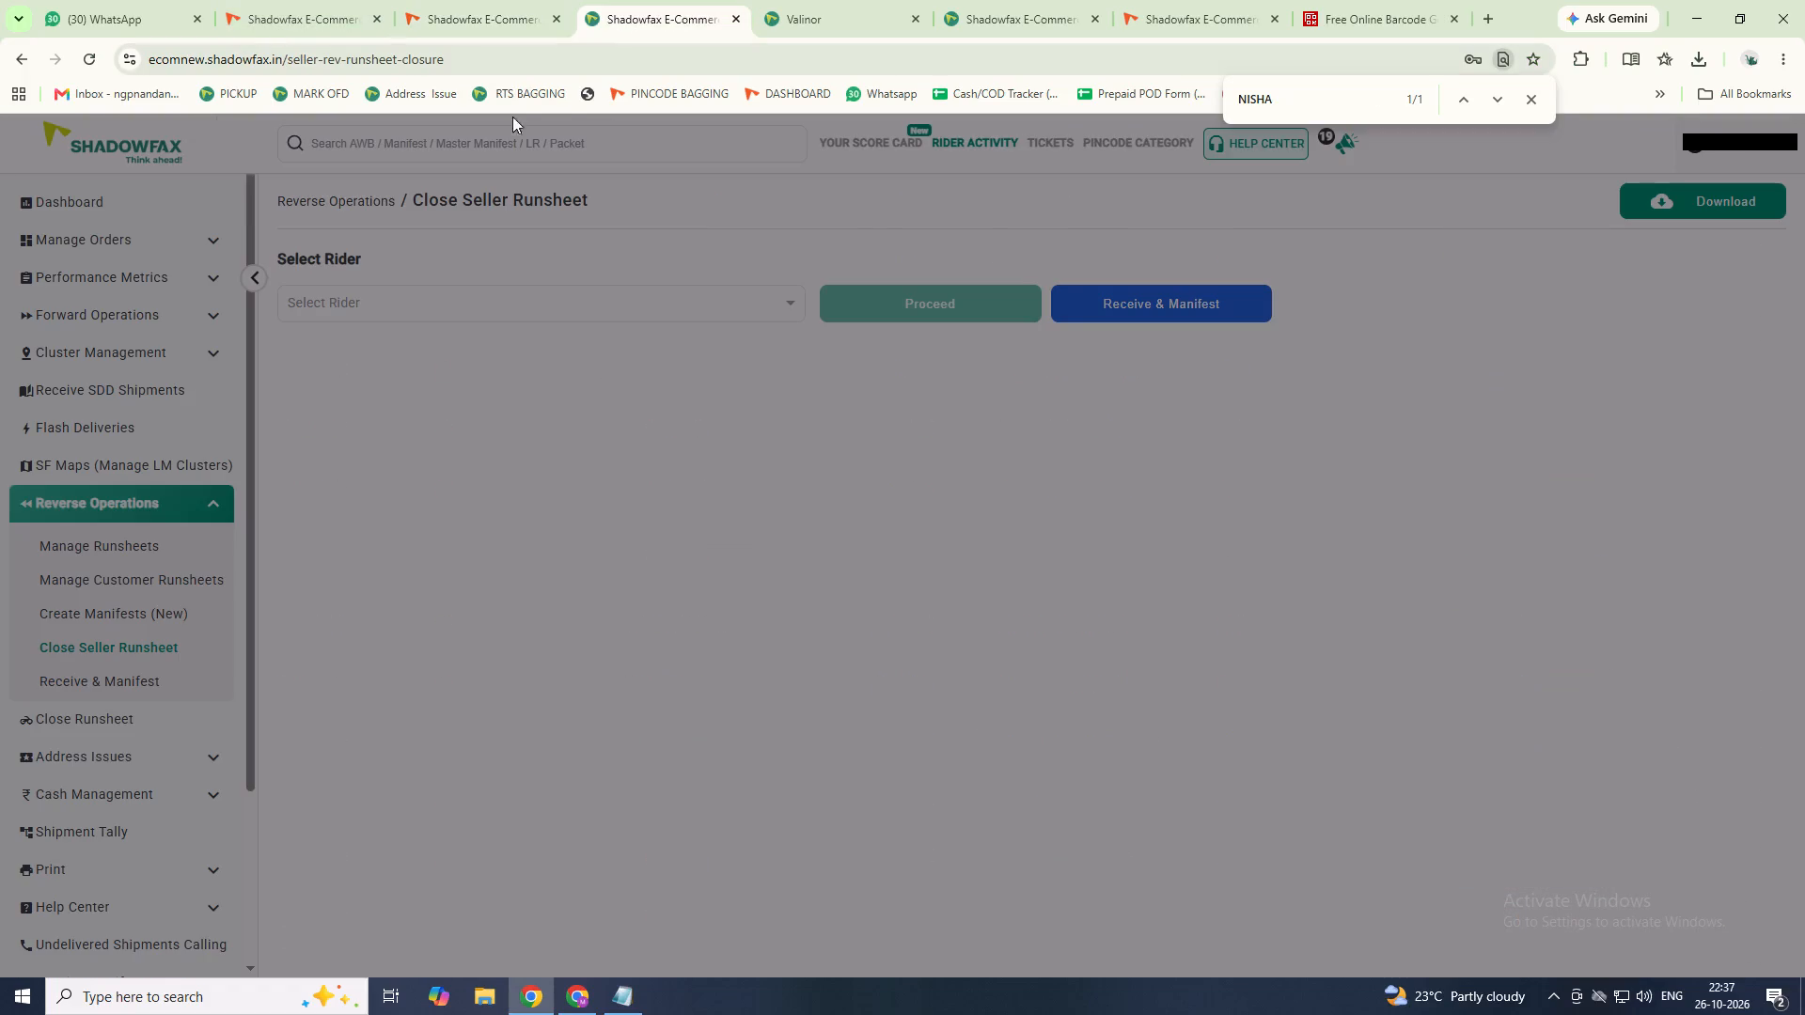
click(506, 291)
text(MAN)
text(GE)
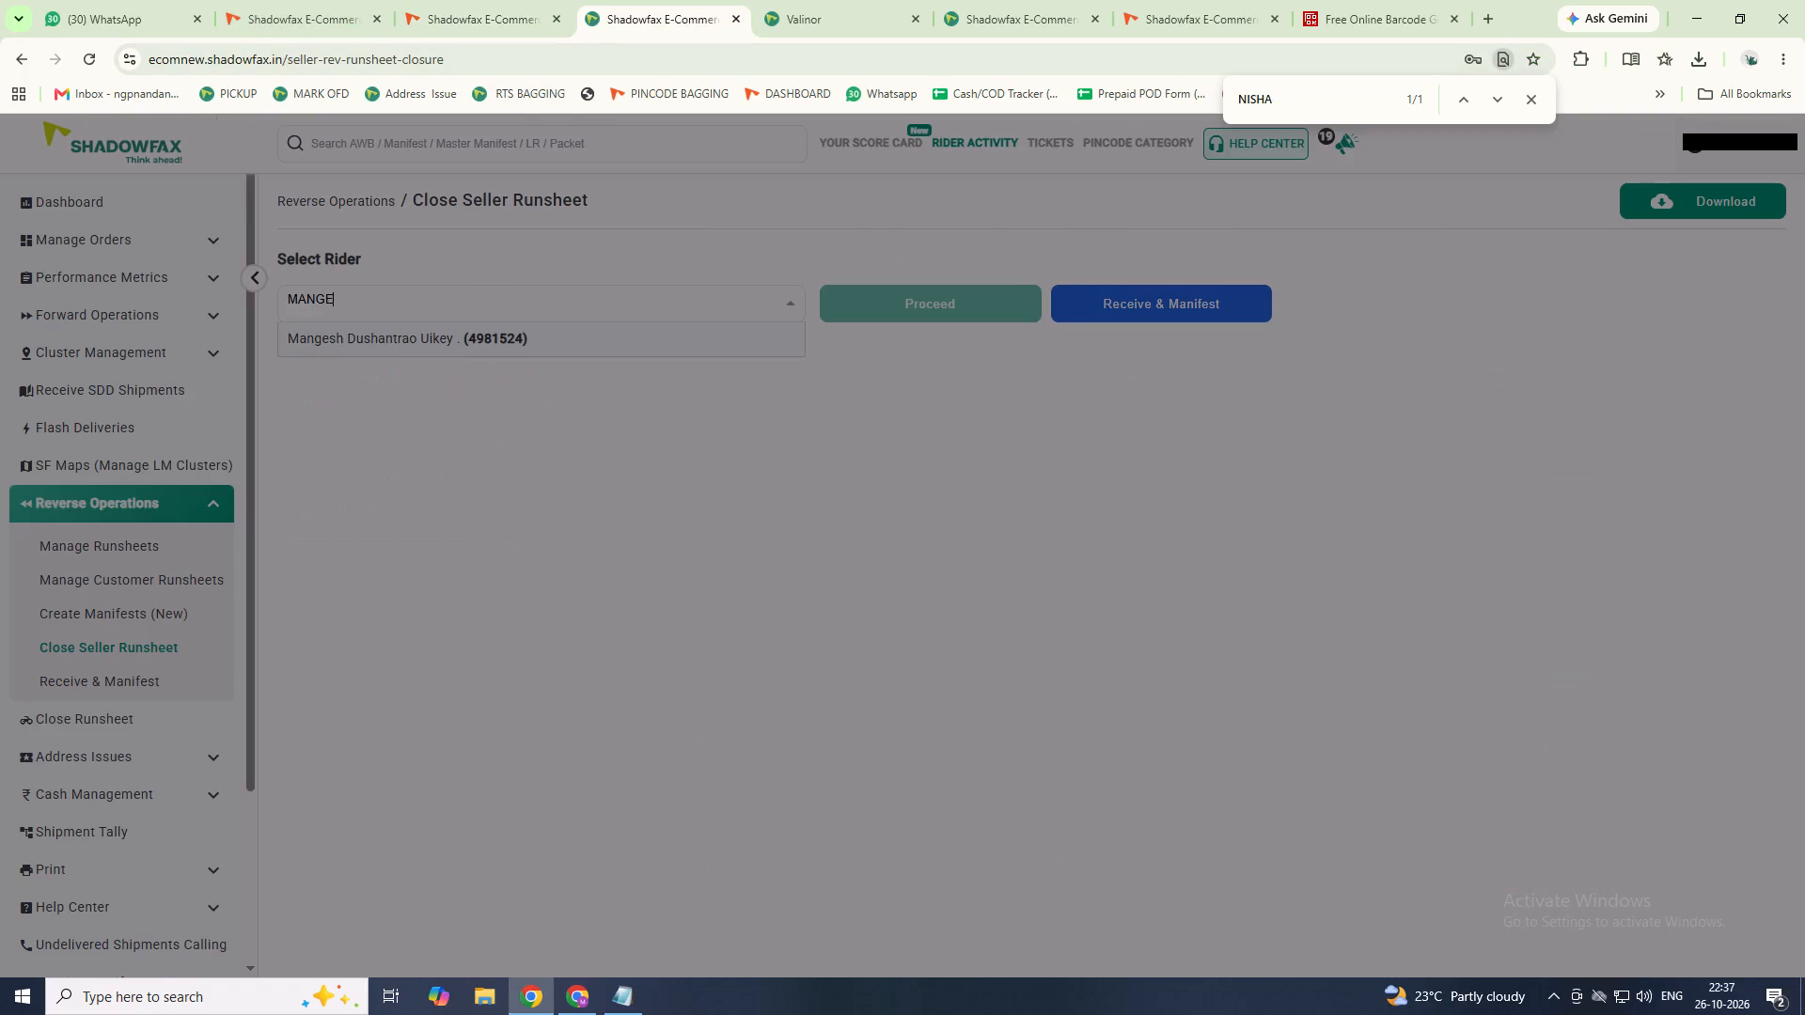
drag(445, 313, 445, 321)
click(450, 339)
click(991, 310)
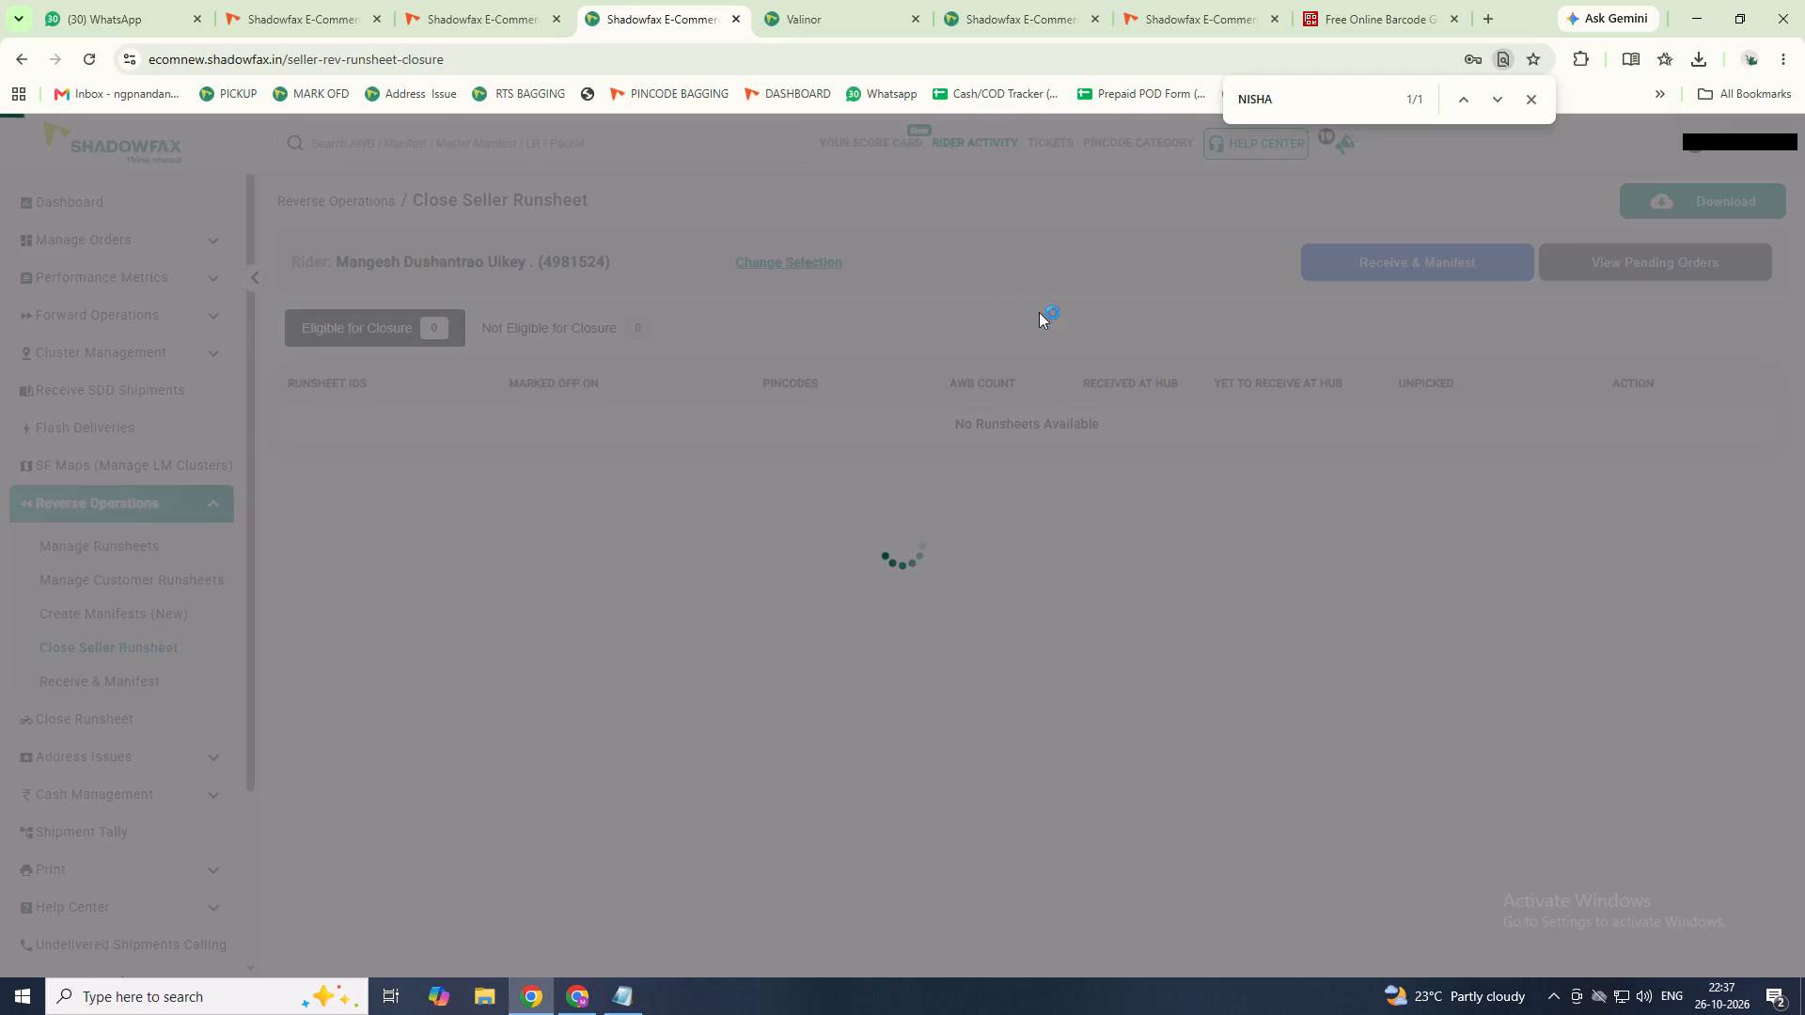
click(1656, 427)
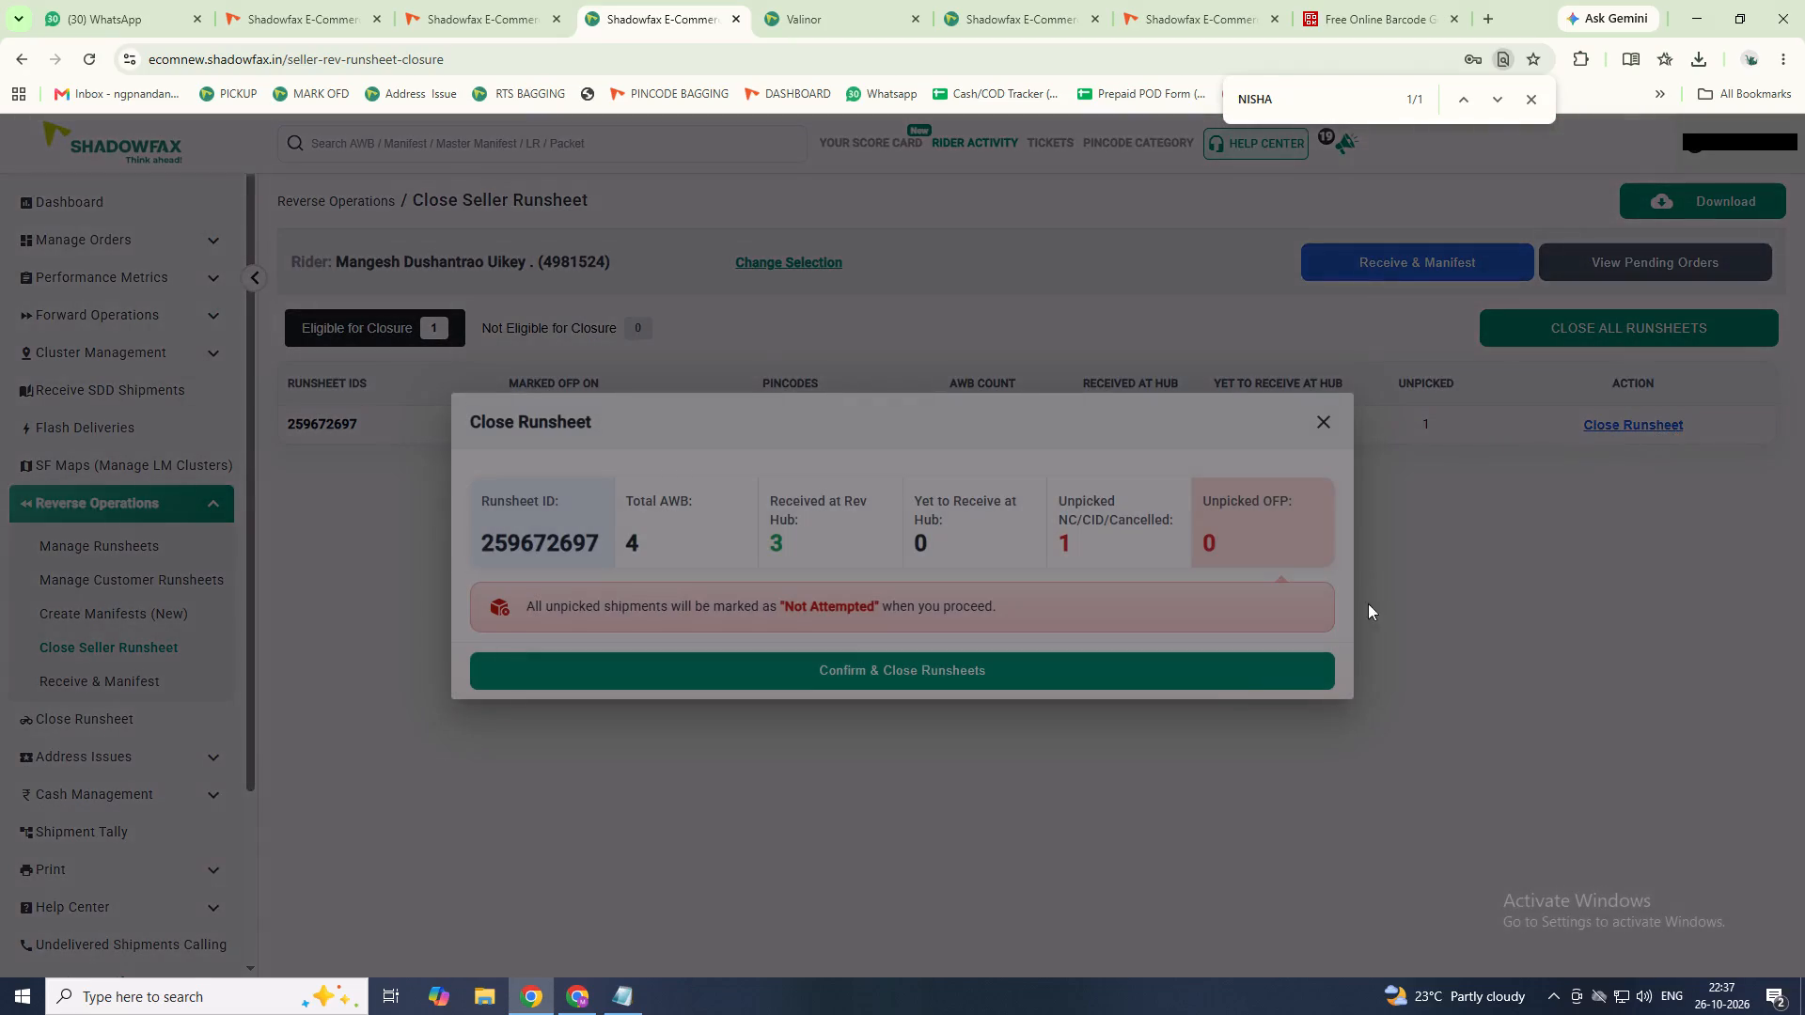
click(1236, 674)
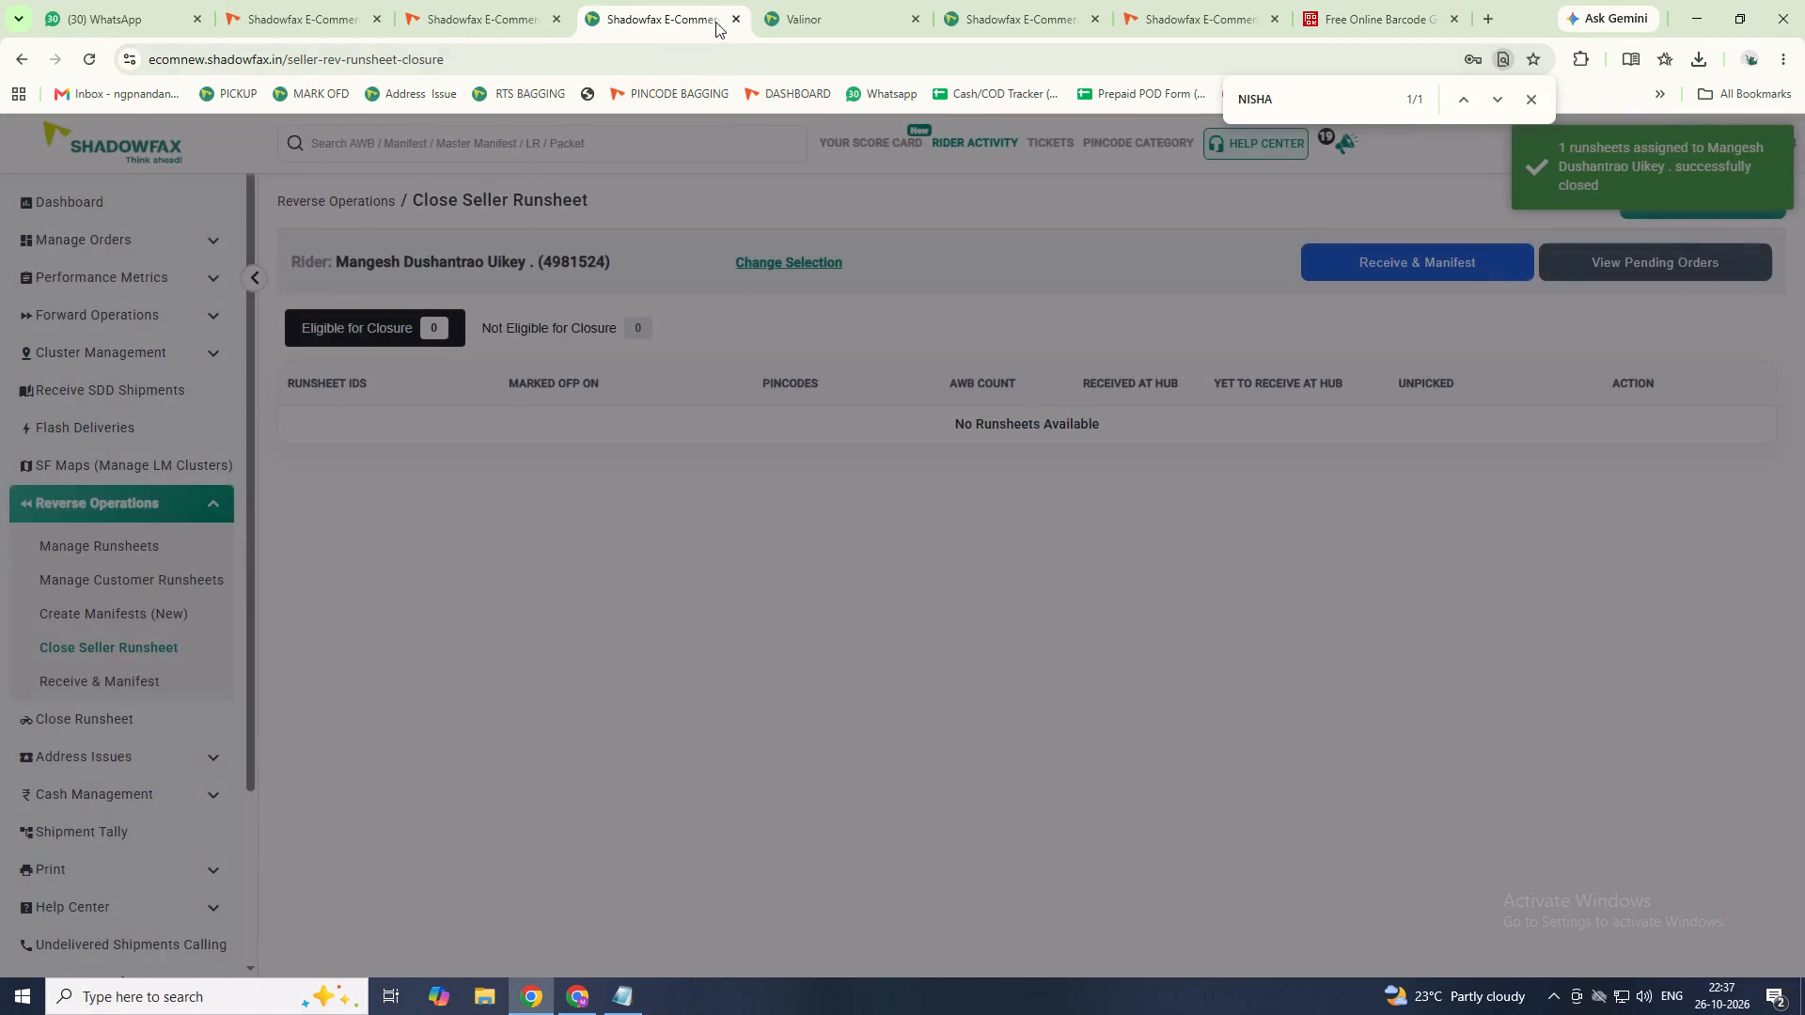
Go back to the OFP reverse runsheet list and review both pages for riders whose runsheets are still open.
click(452, 21)
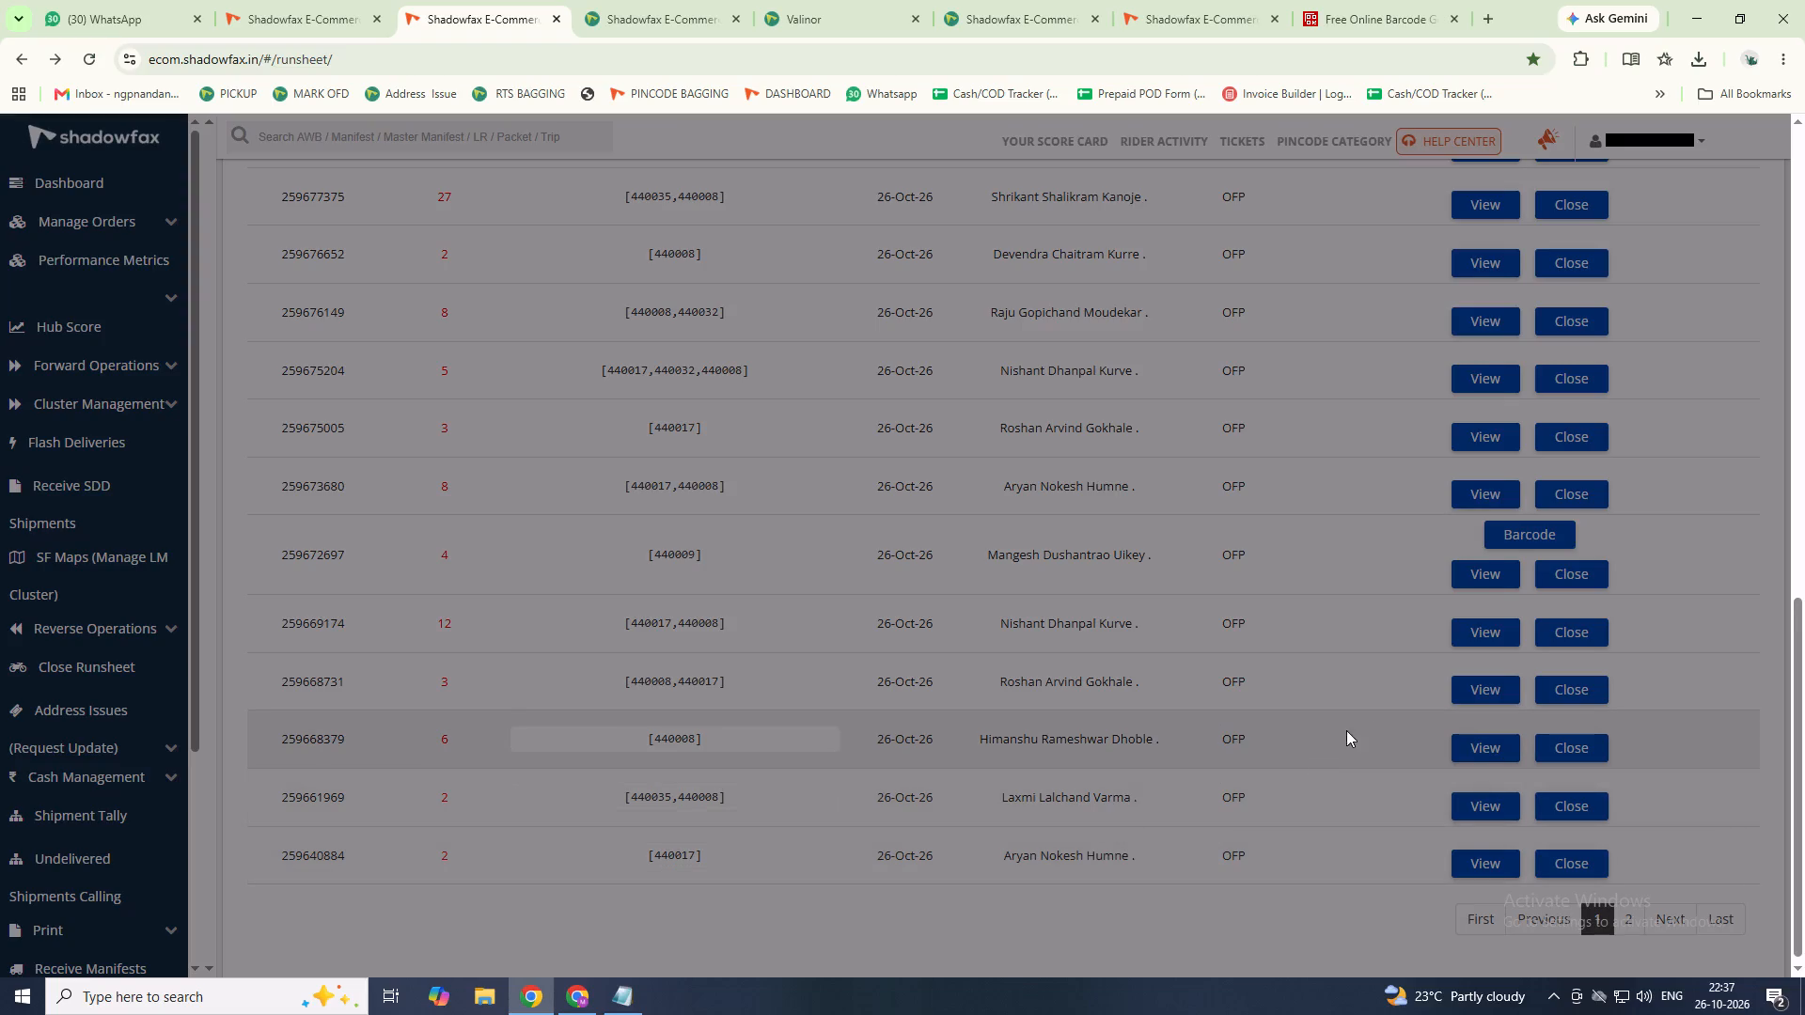
scroll(1468, 652, up, 1)
scroll(1468, 651, down, 2)
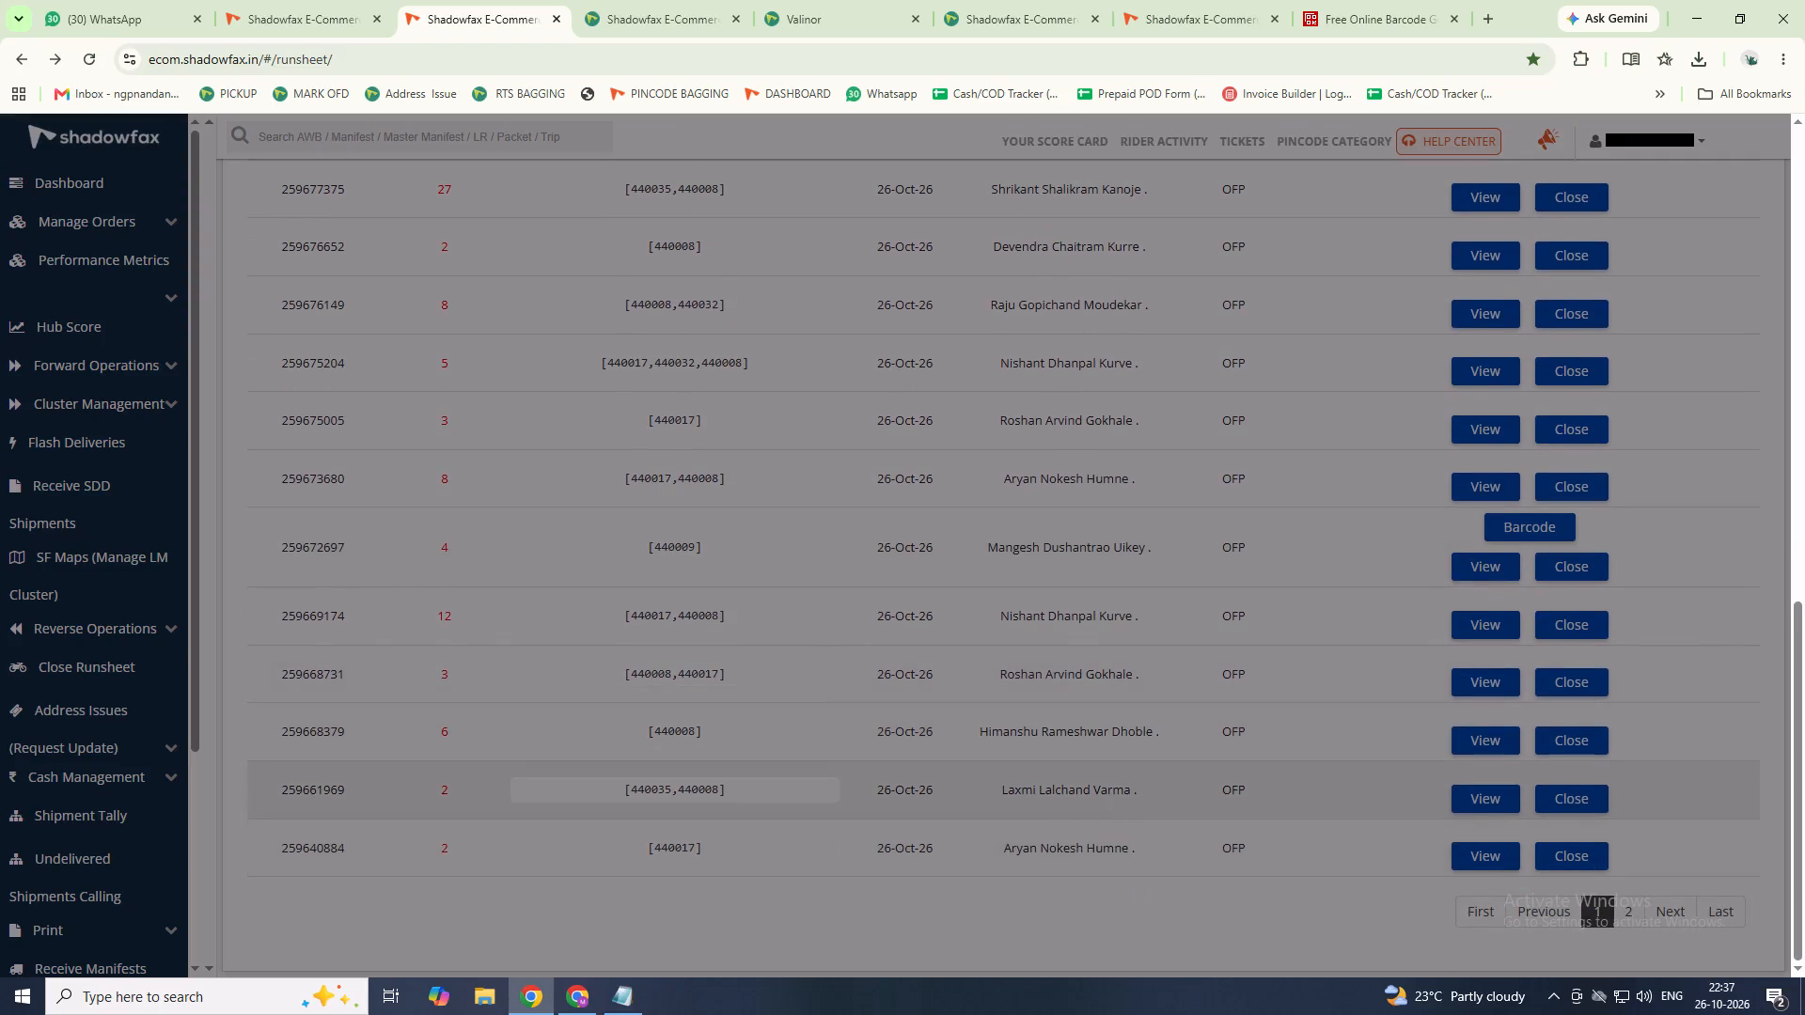
scroll(1109, 753, up, 2)
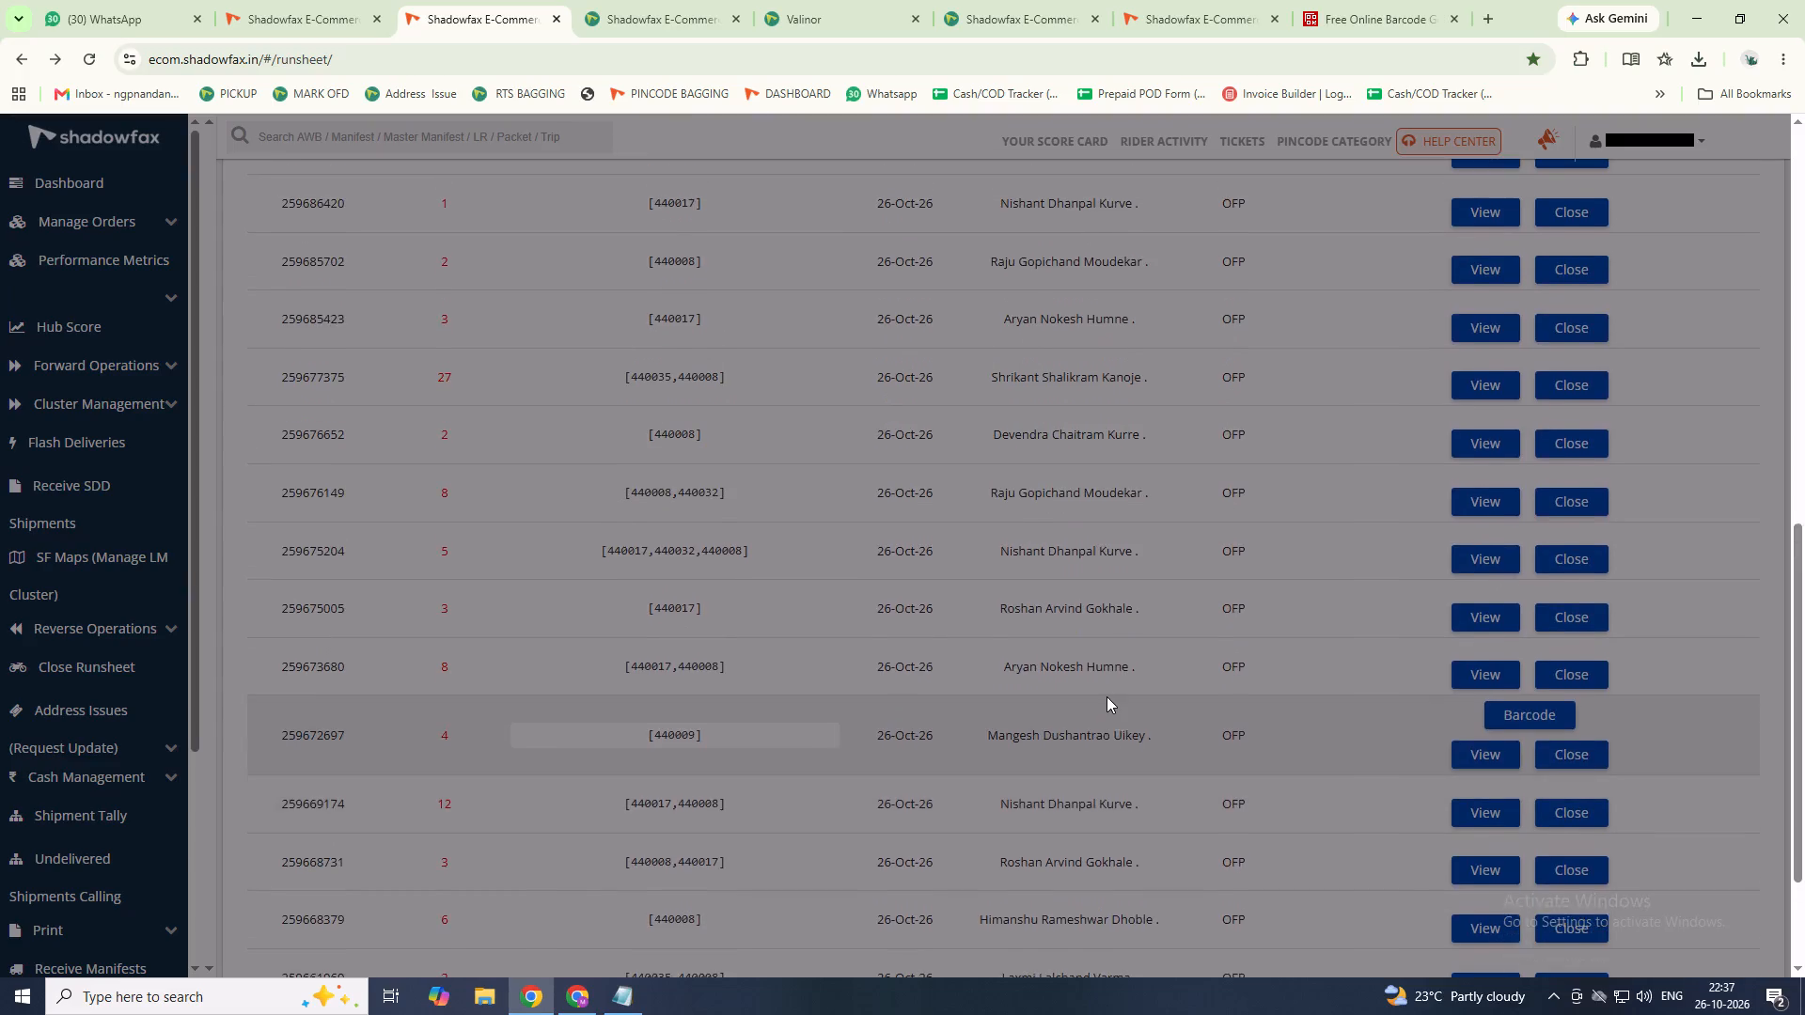
scroll(1107, 696, up, 2)
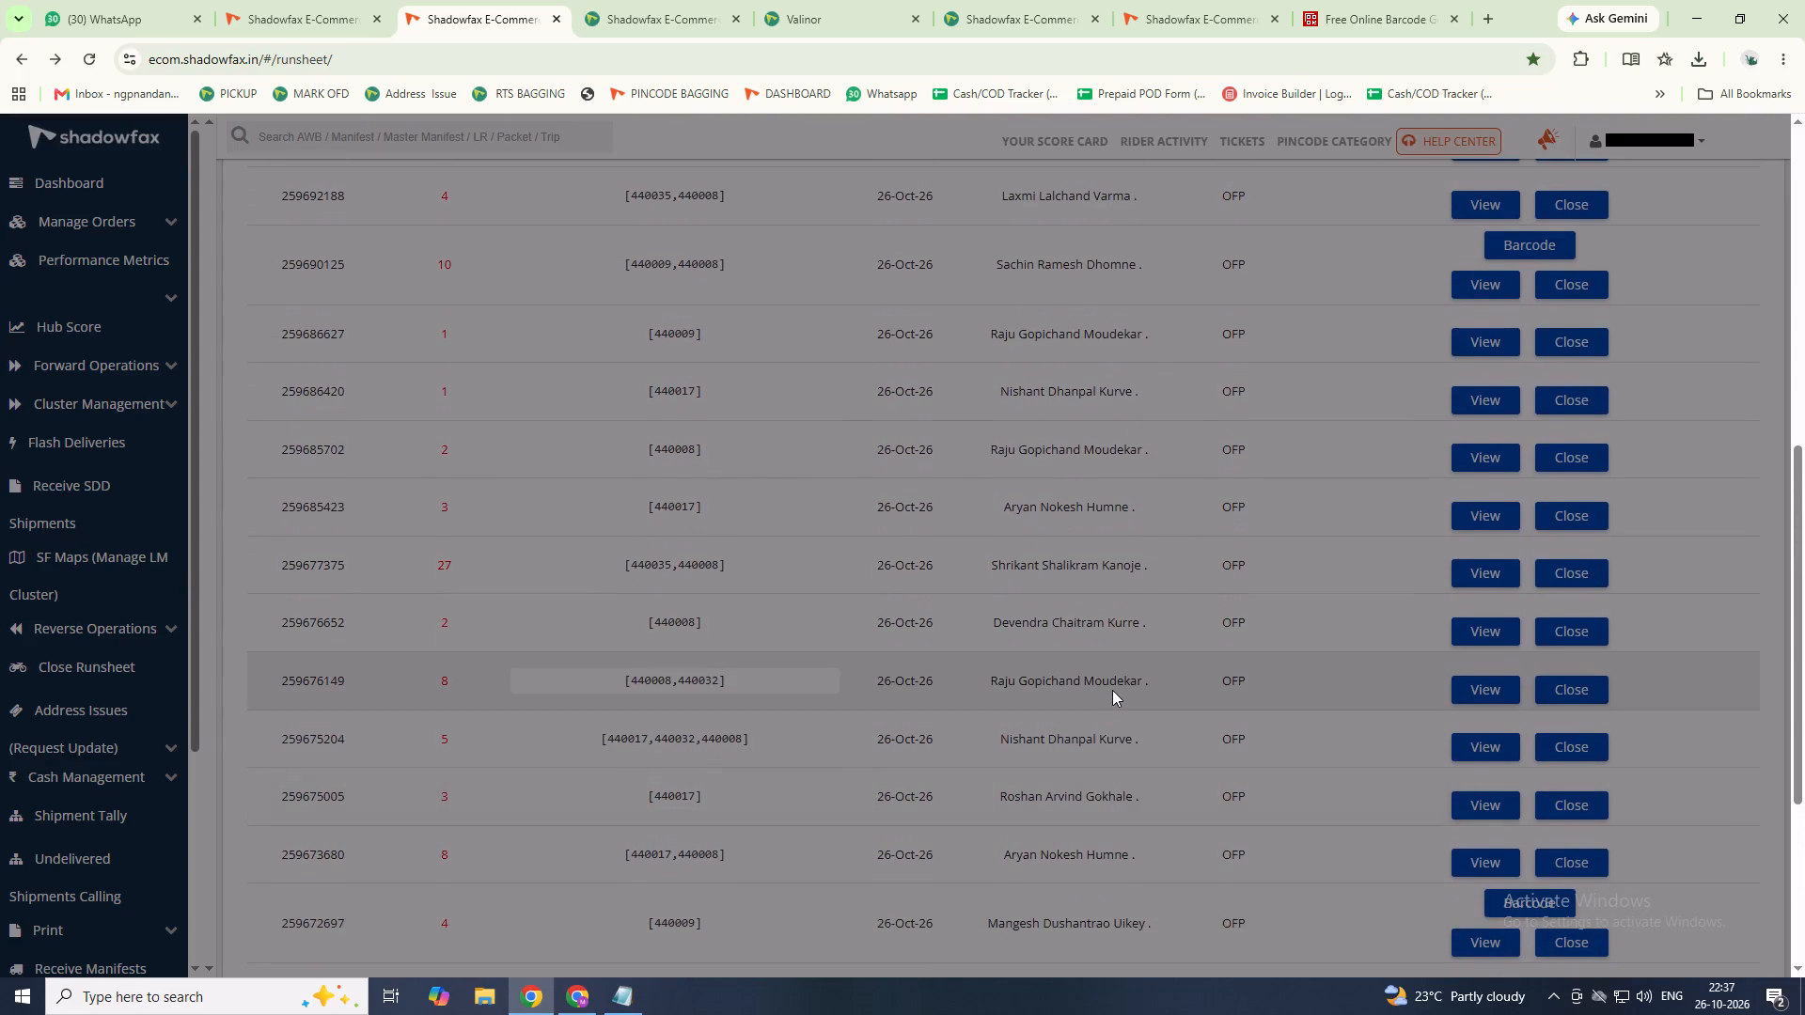
scroll(1112, 690, down, 9)
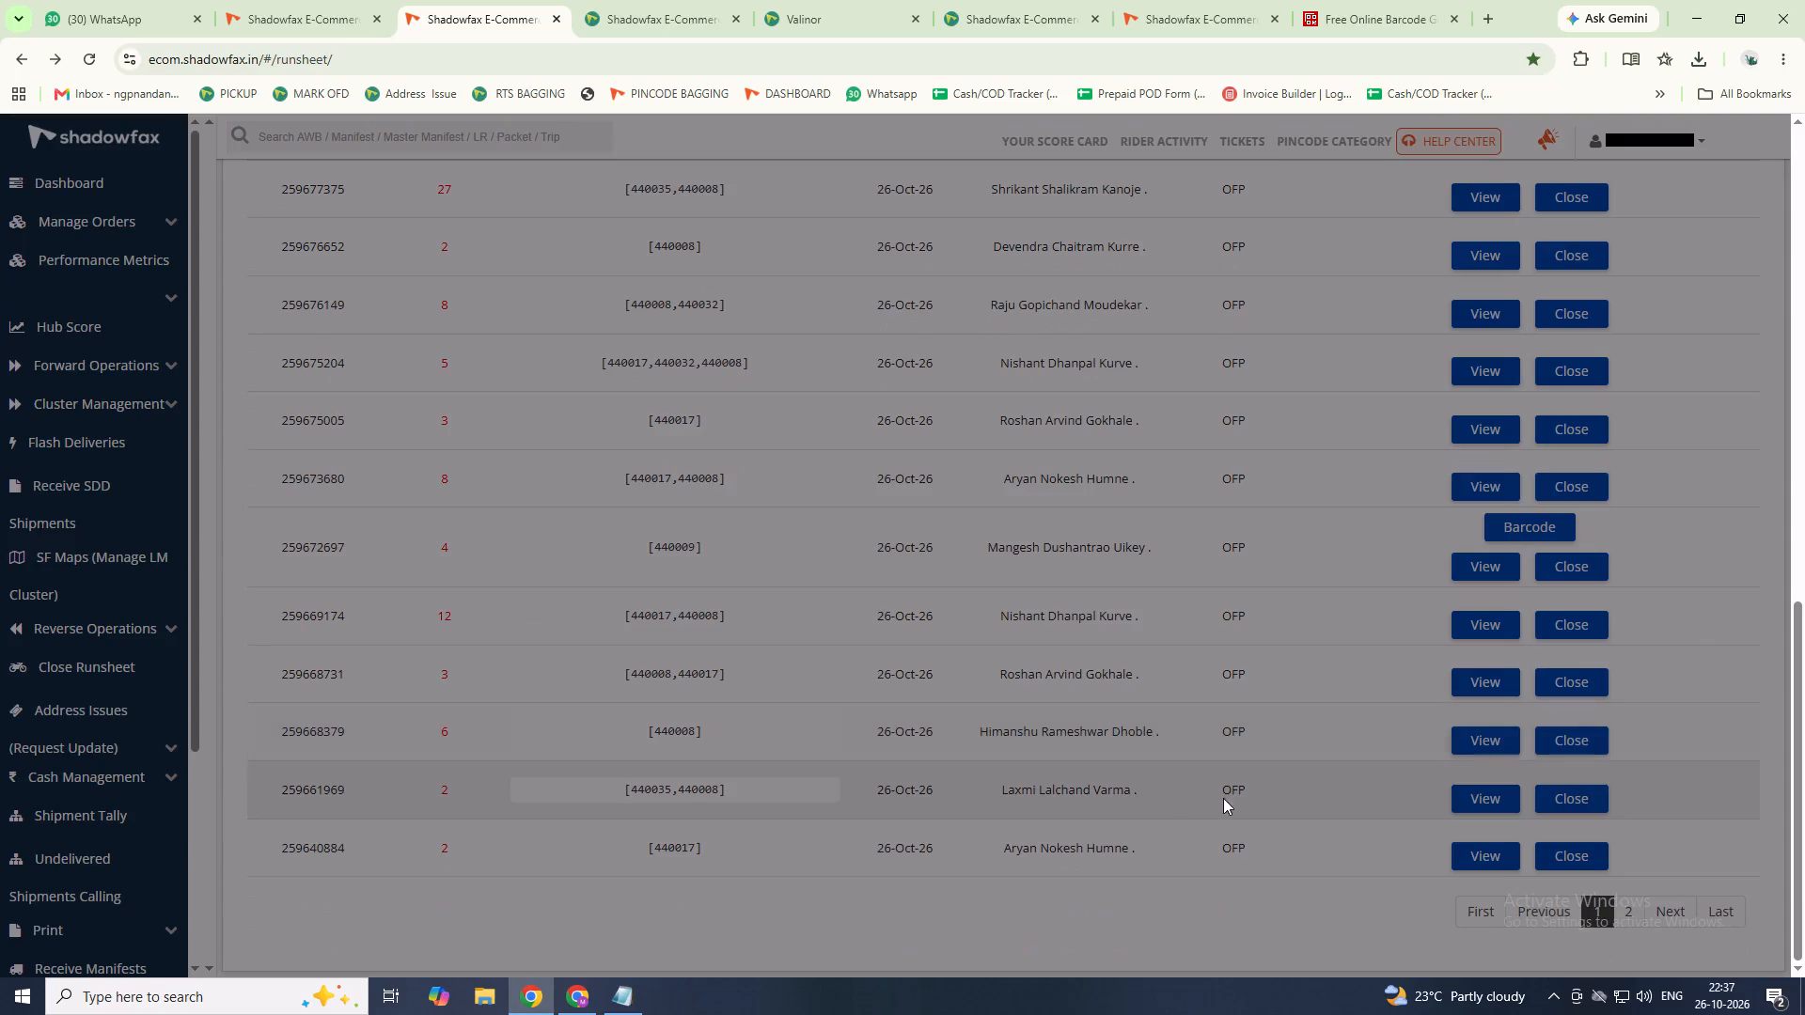
click(1672, 911)
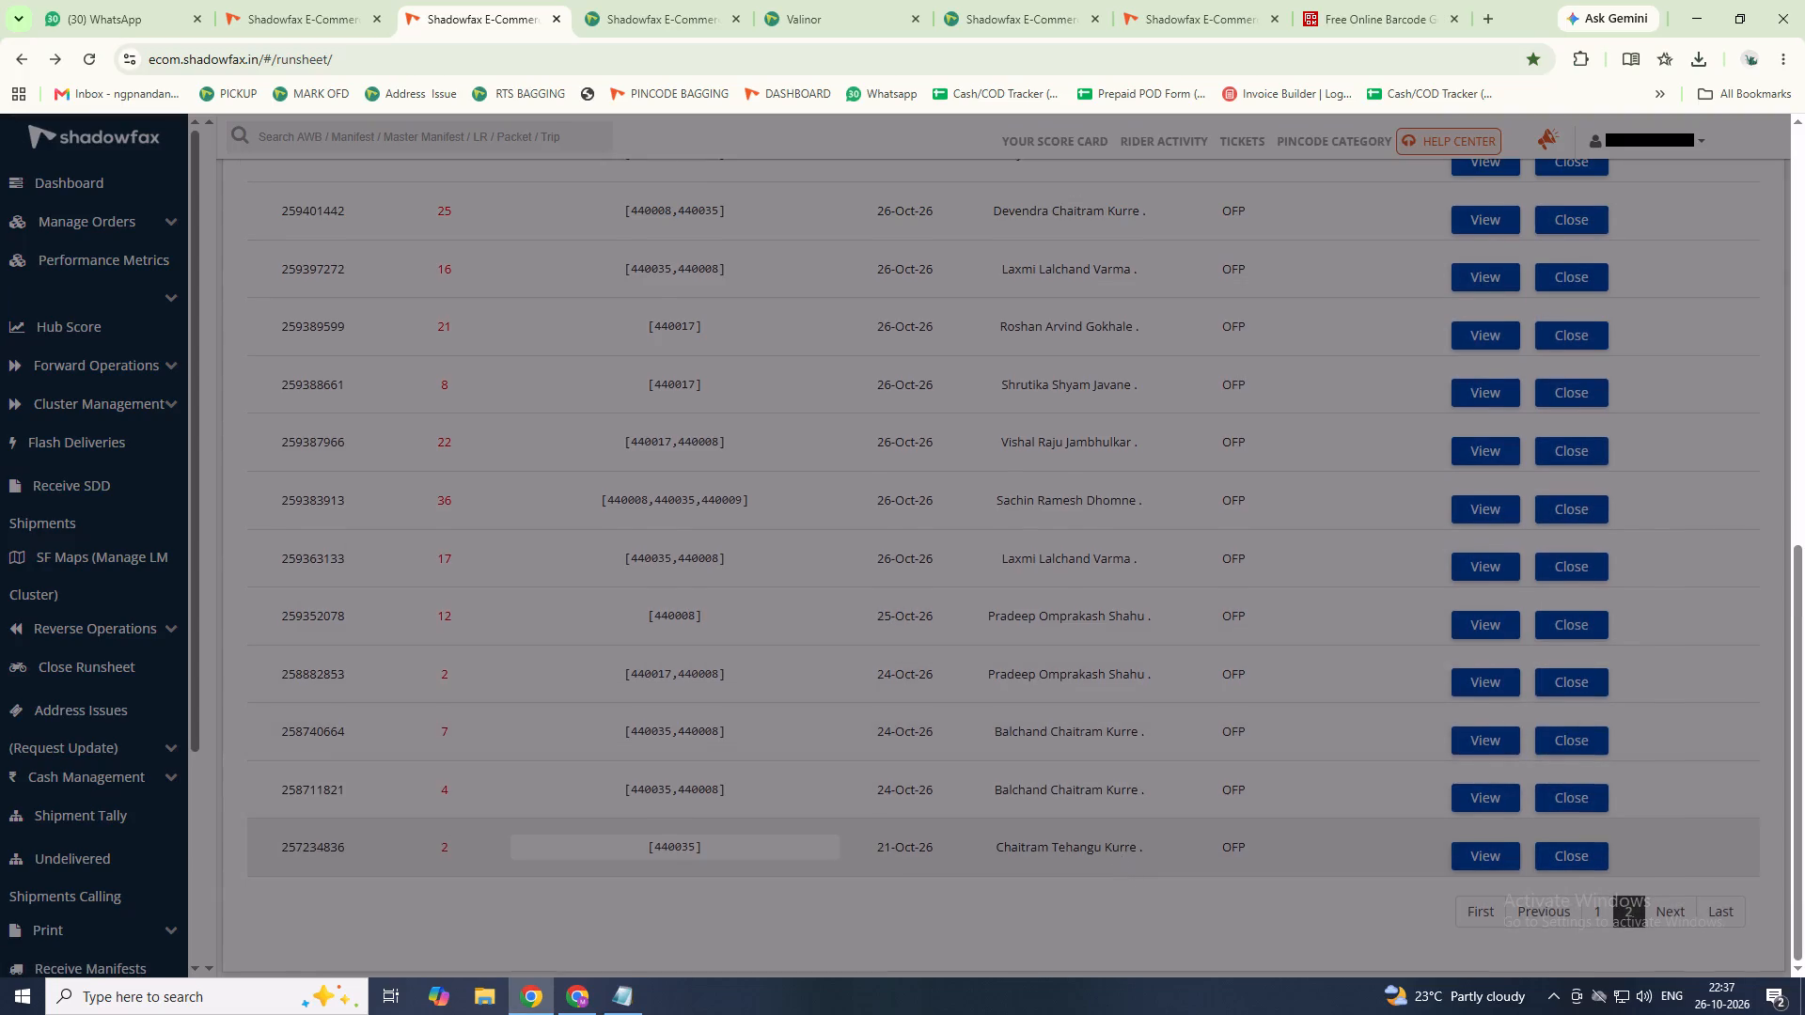
scroll(1117, 851, up, 1)
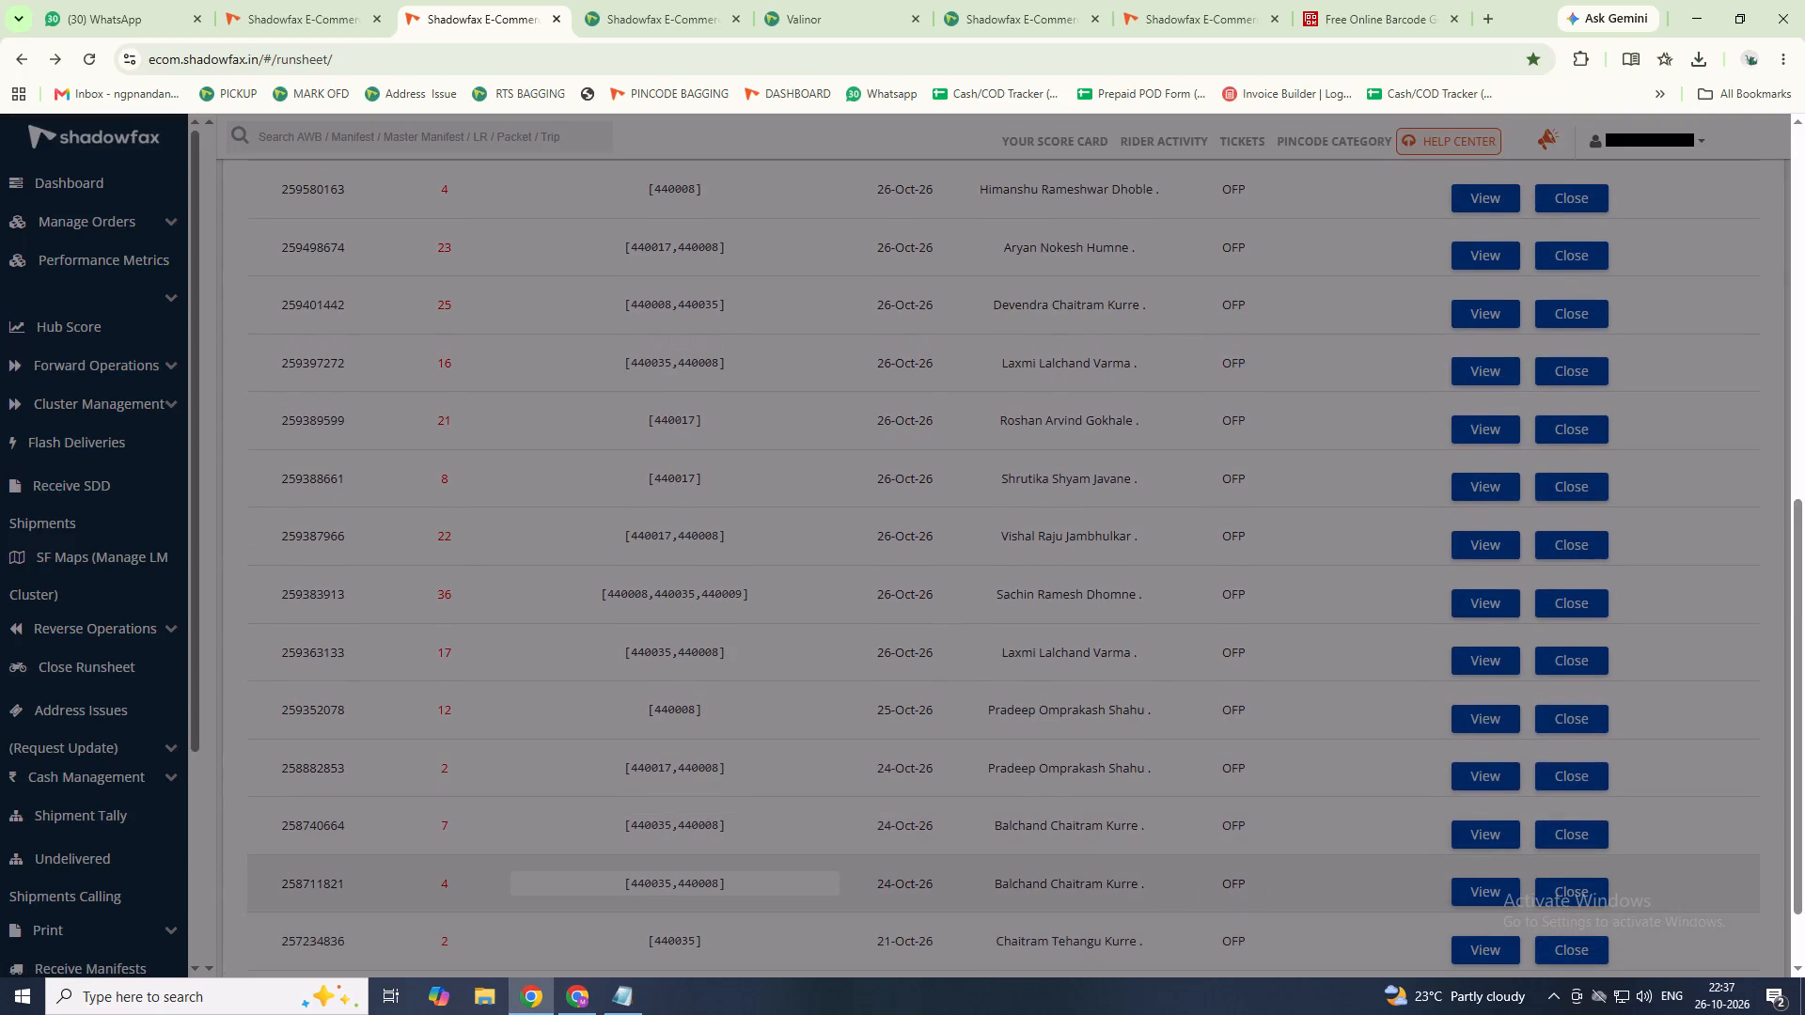
scroll(1132, 875, up, 1)
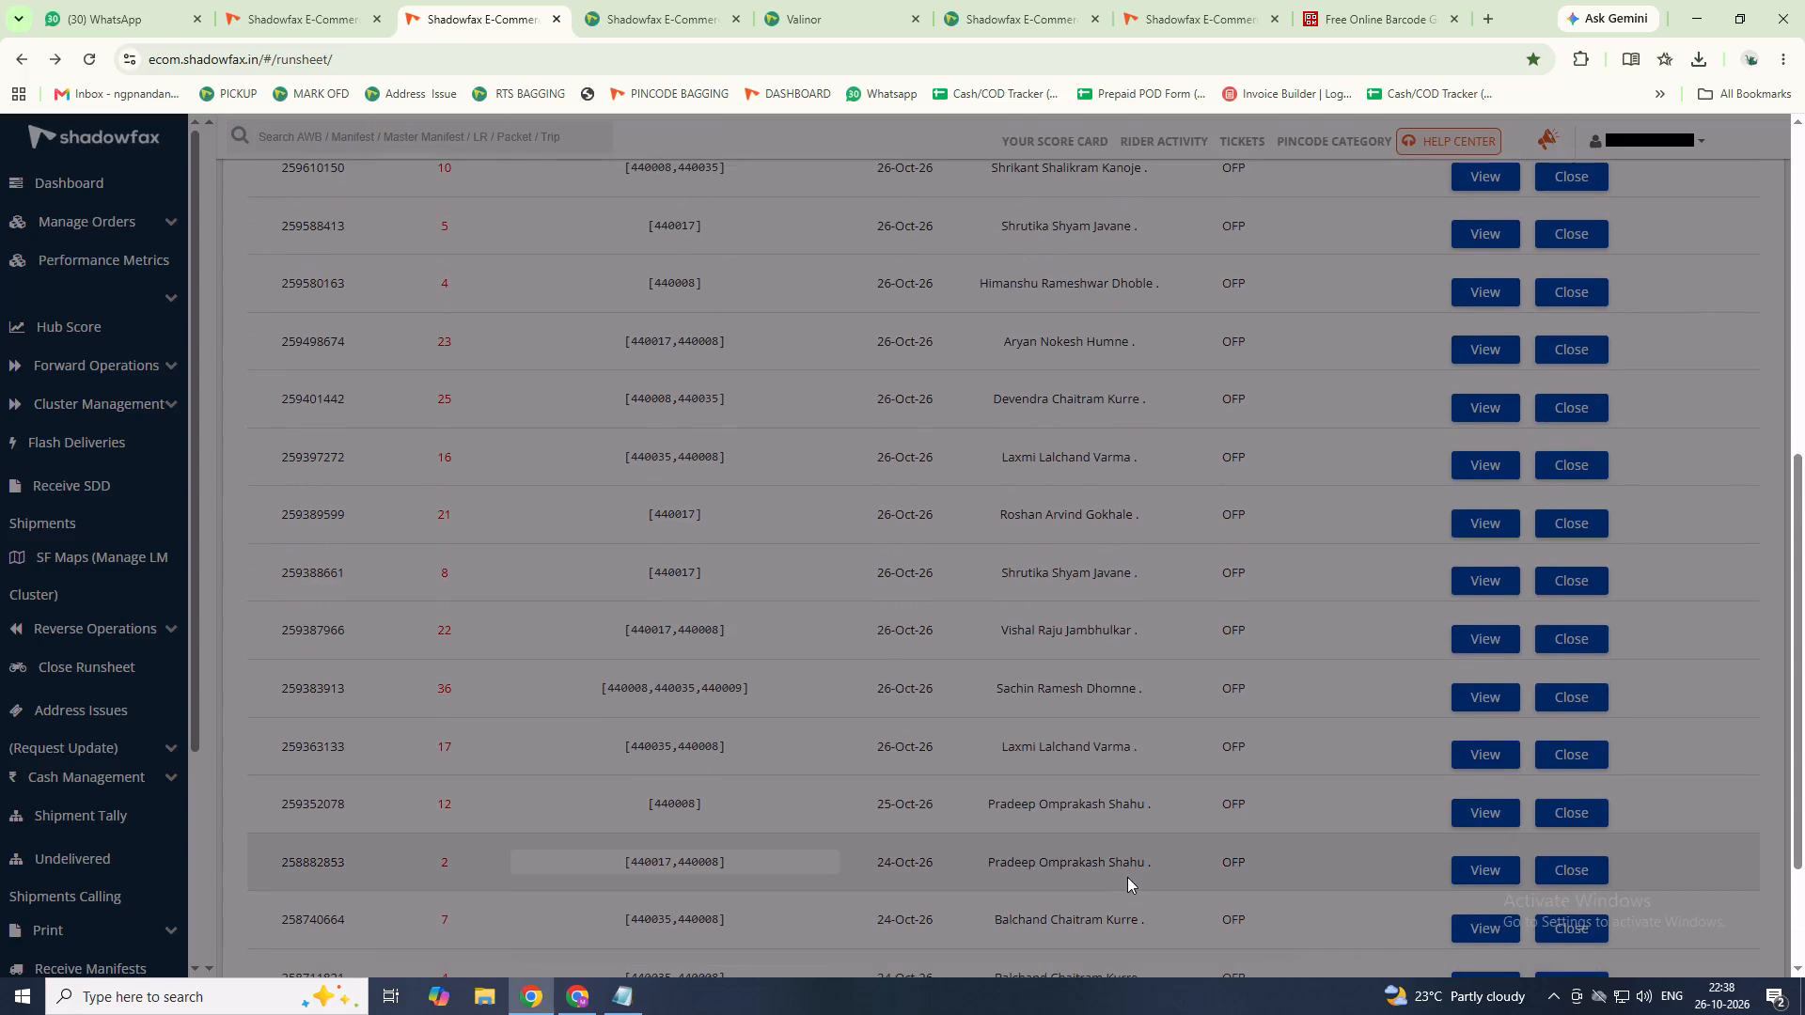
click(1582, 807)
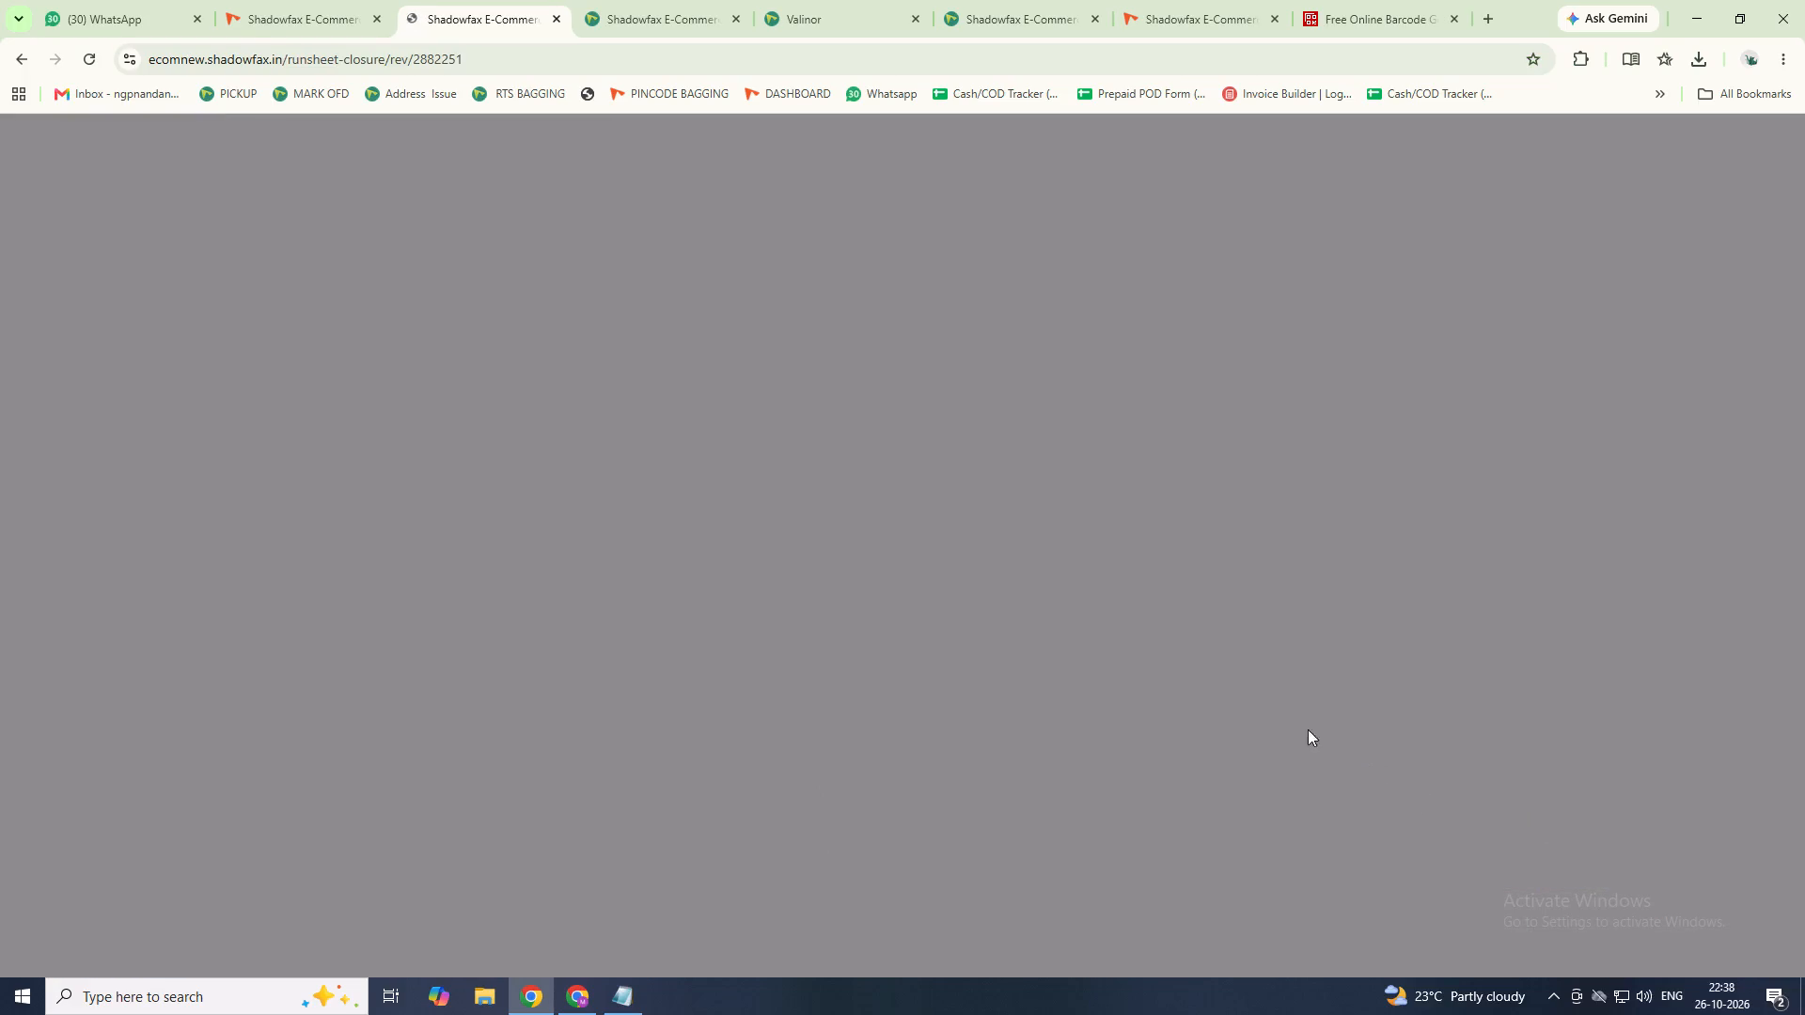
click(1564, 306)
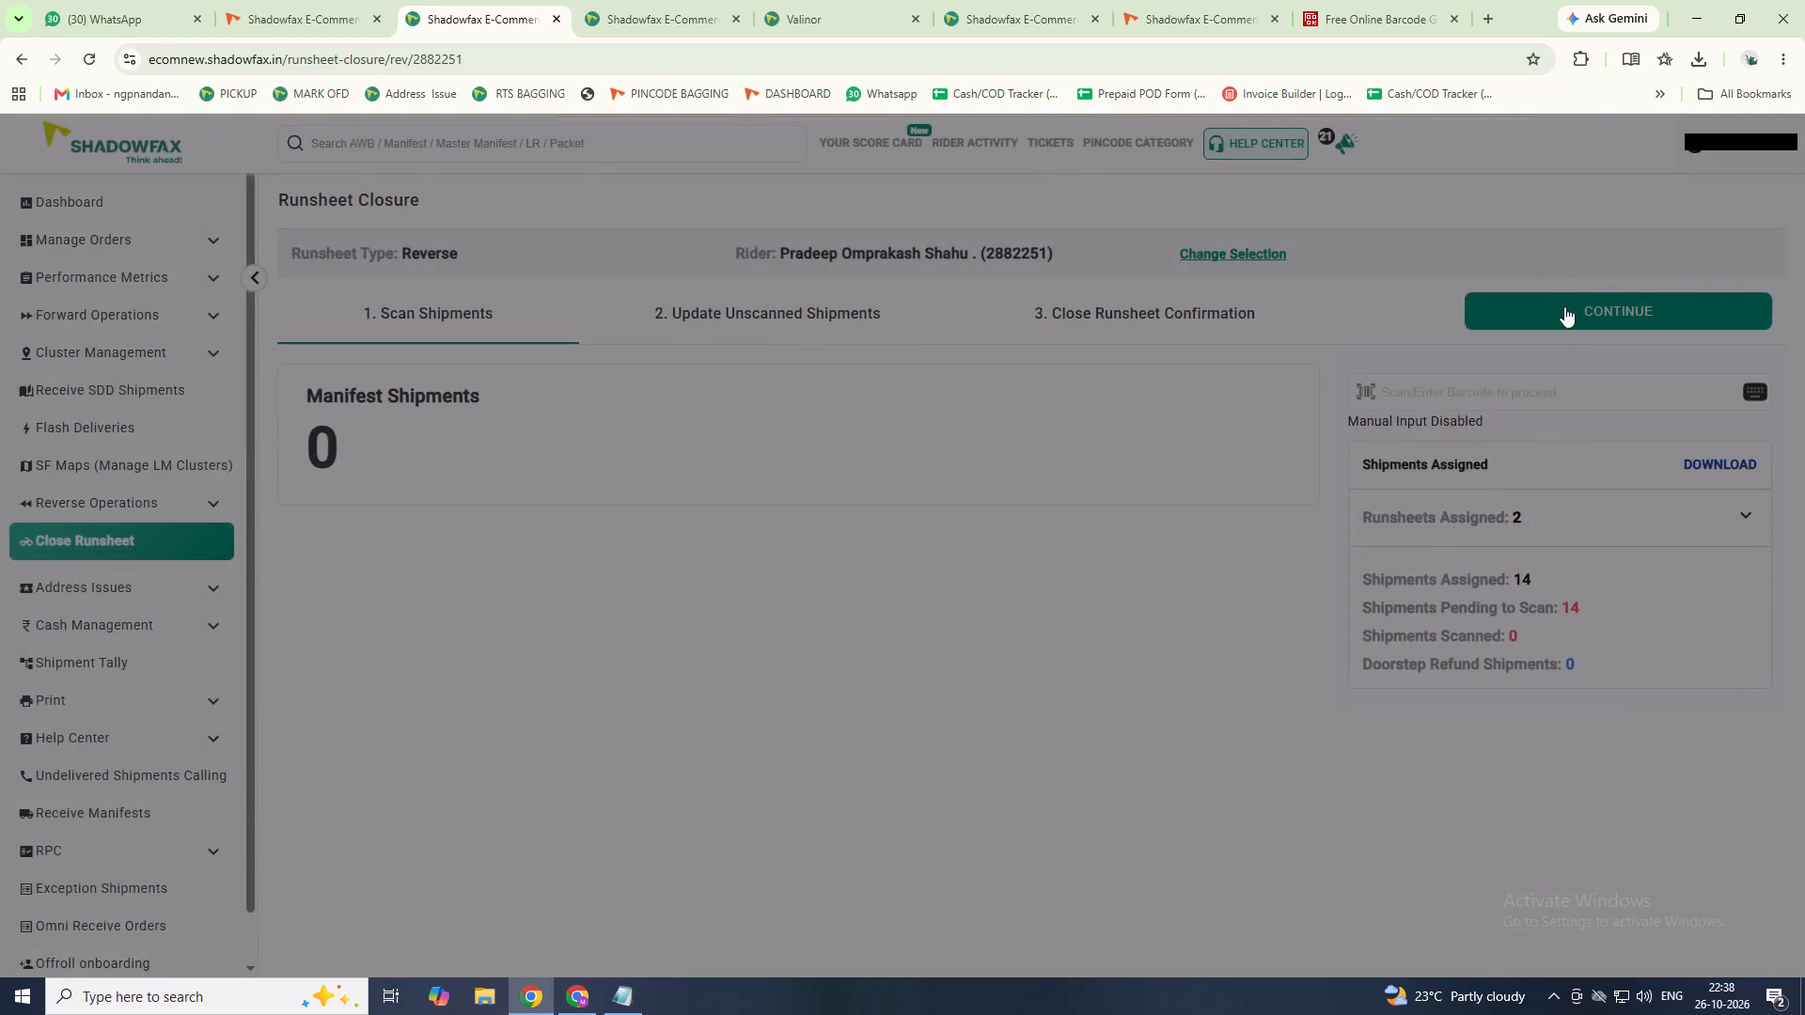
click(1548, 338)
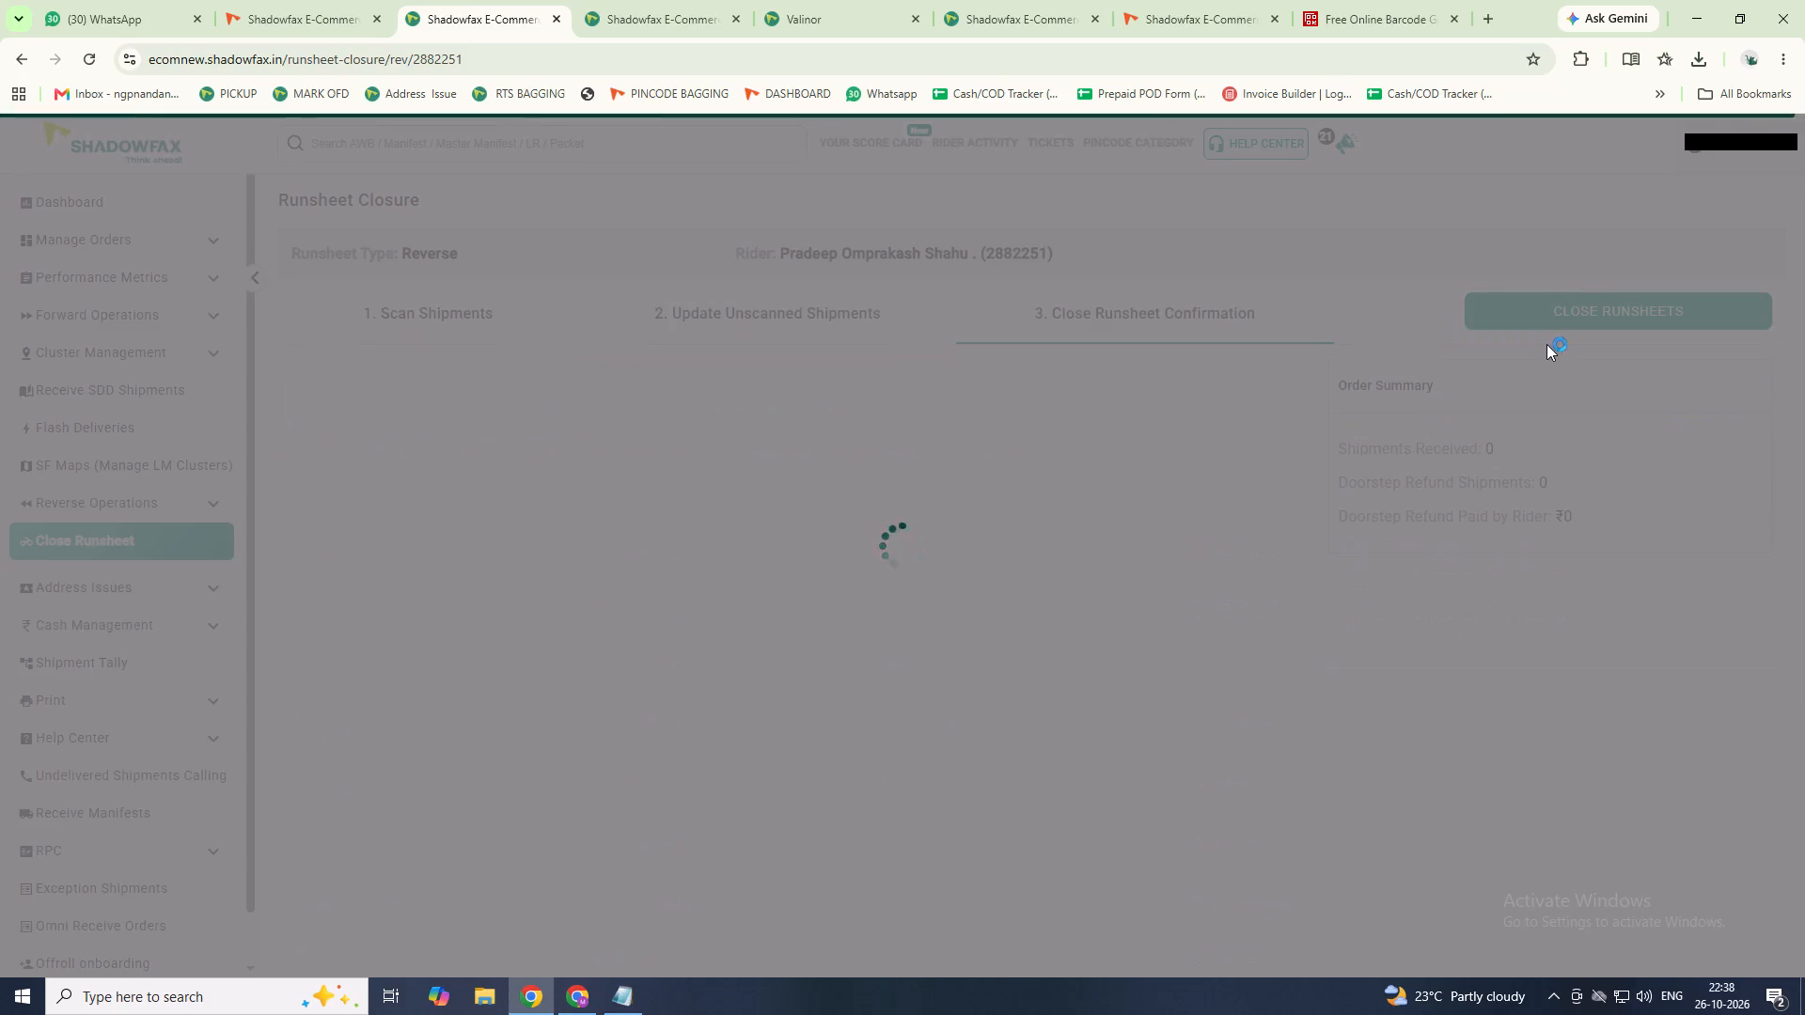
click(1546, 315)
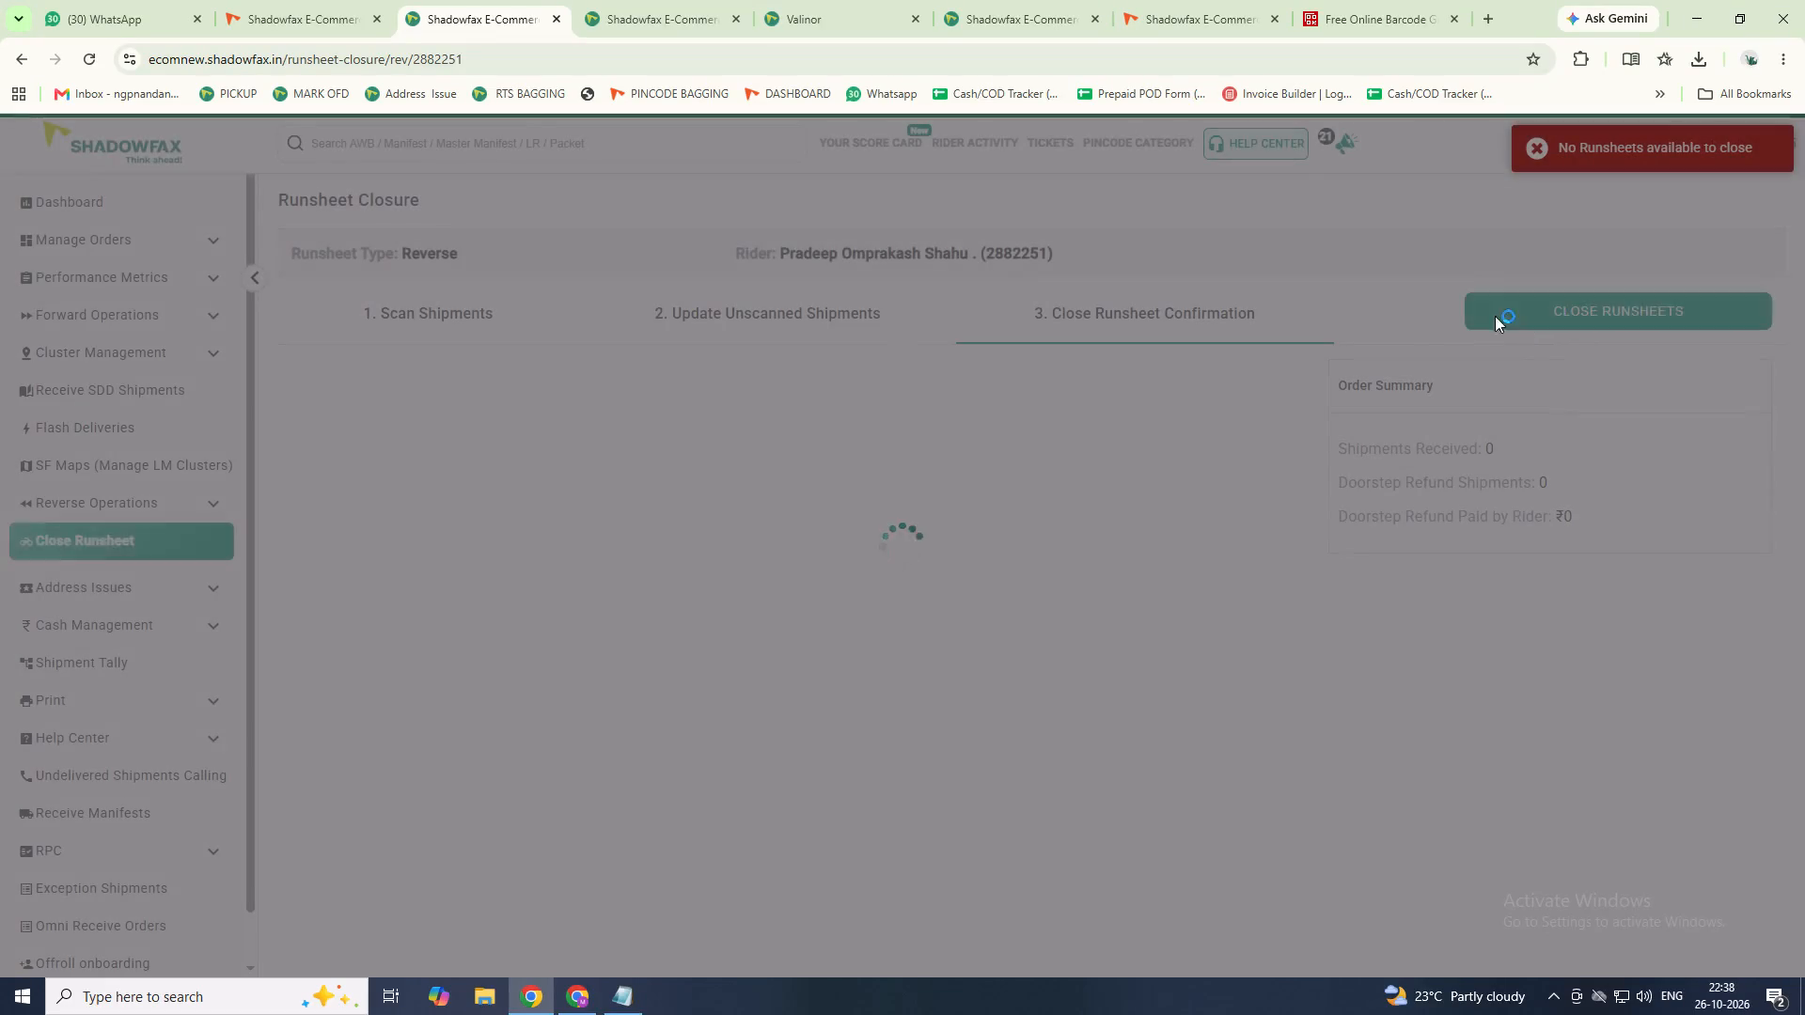
Review this rider's unmarked shipments in the Update Unscanned Shipments stage and return to the Scan Shipments stage.
click(844, 320)
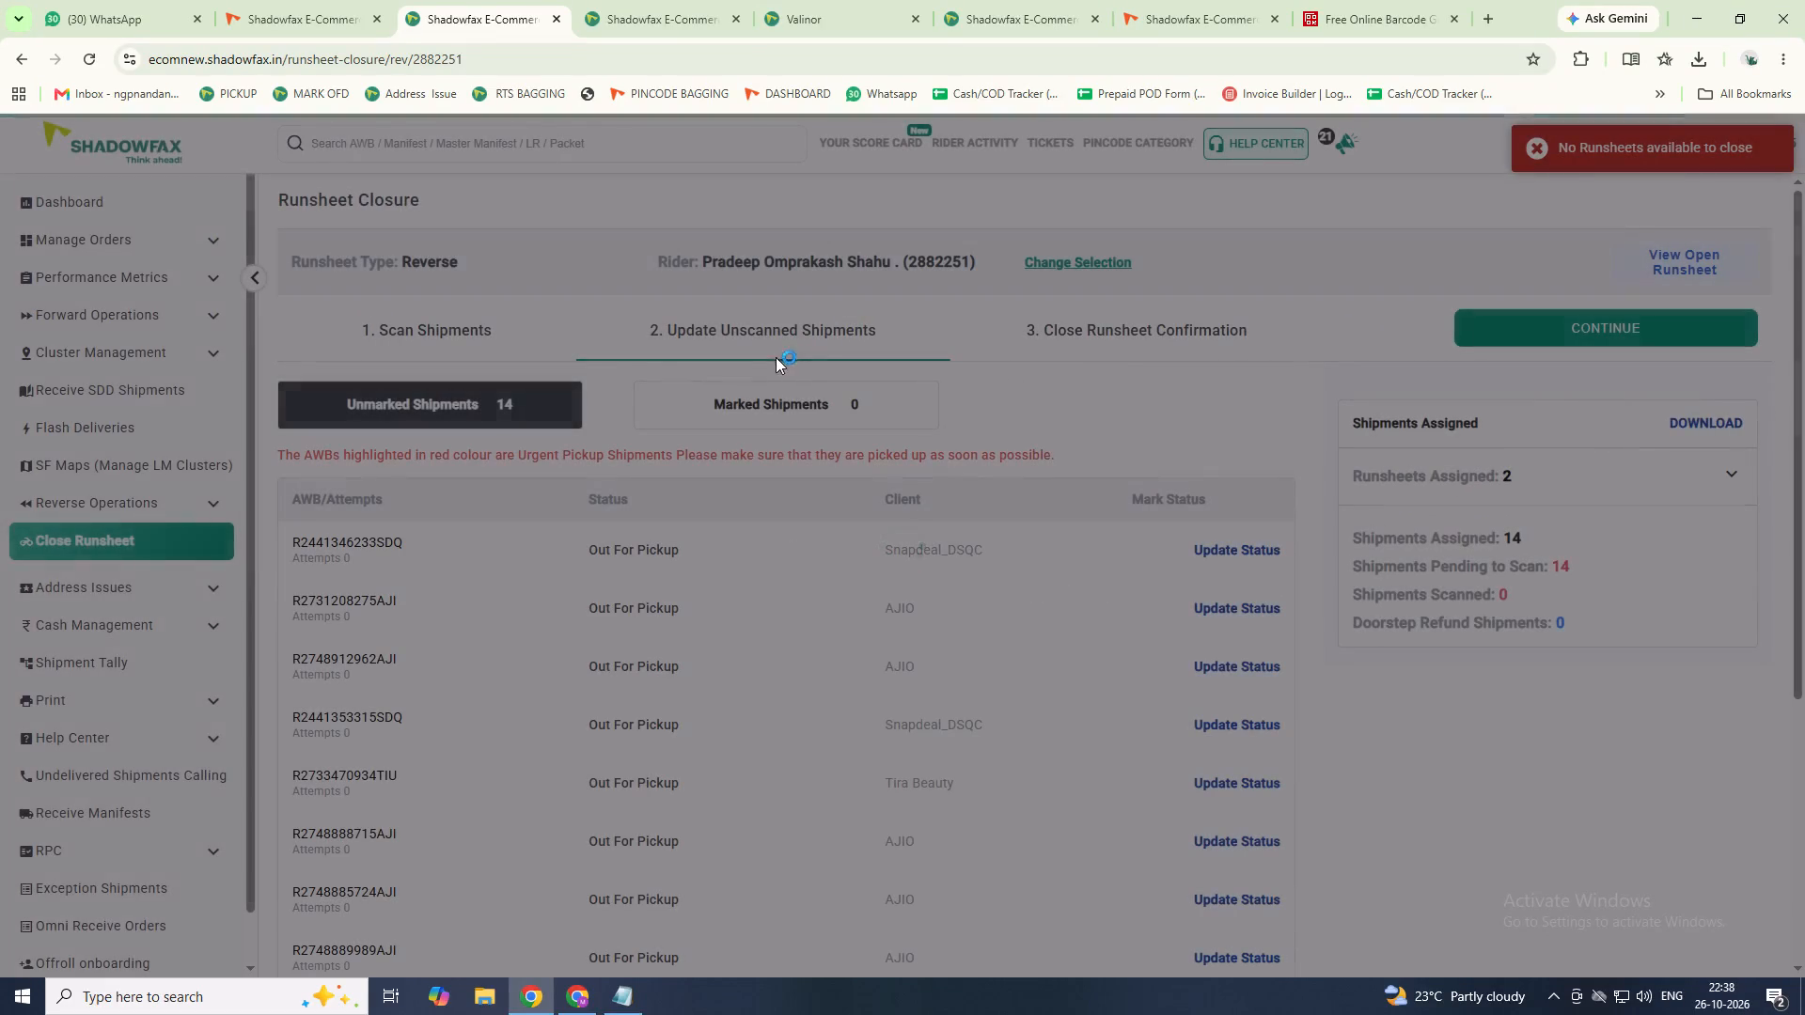
scroll(776, 363, down, 4)
scroll(773, 378, up, 1)
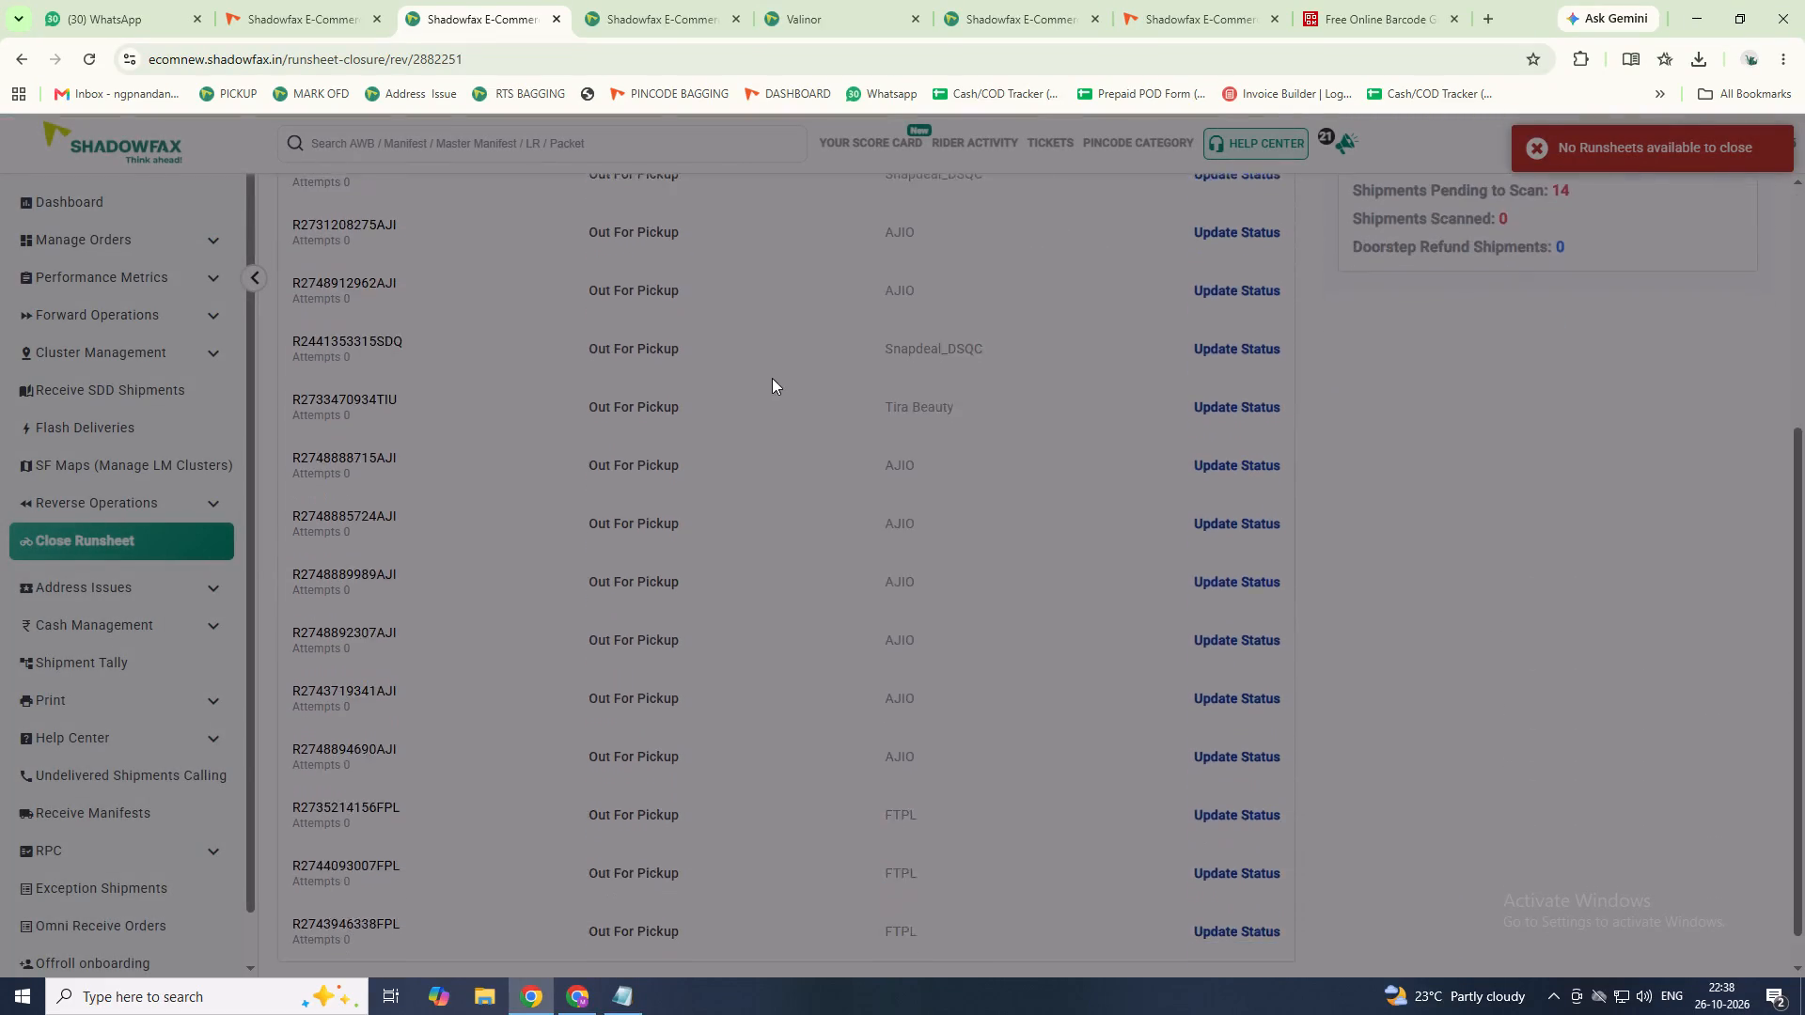
scroll(772, 378, up, 2)
scroll(681, 302, up, 2)
click(480, 336)
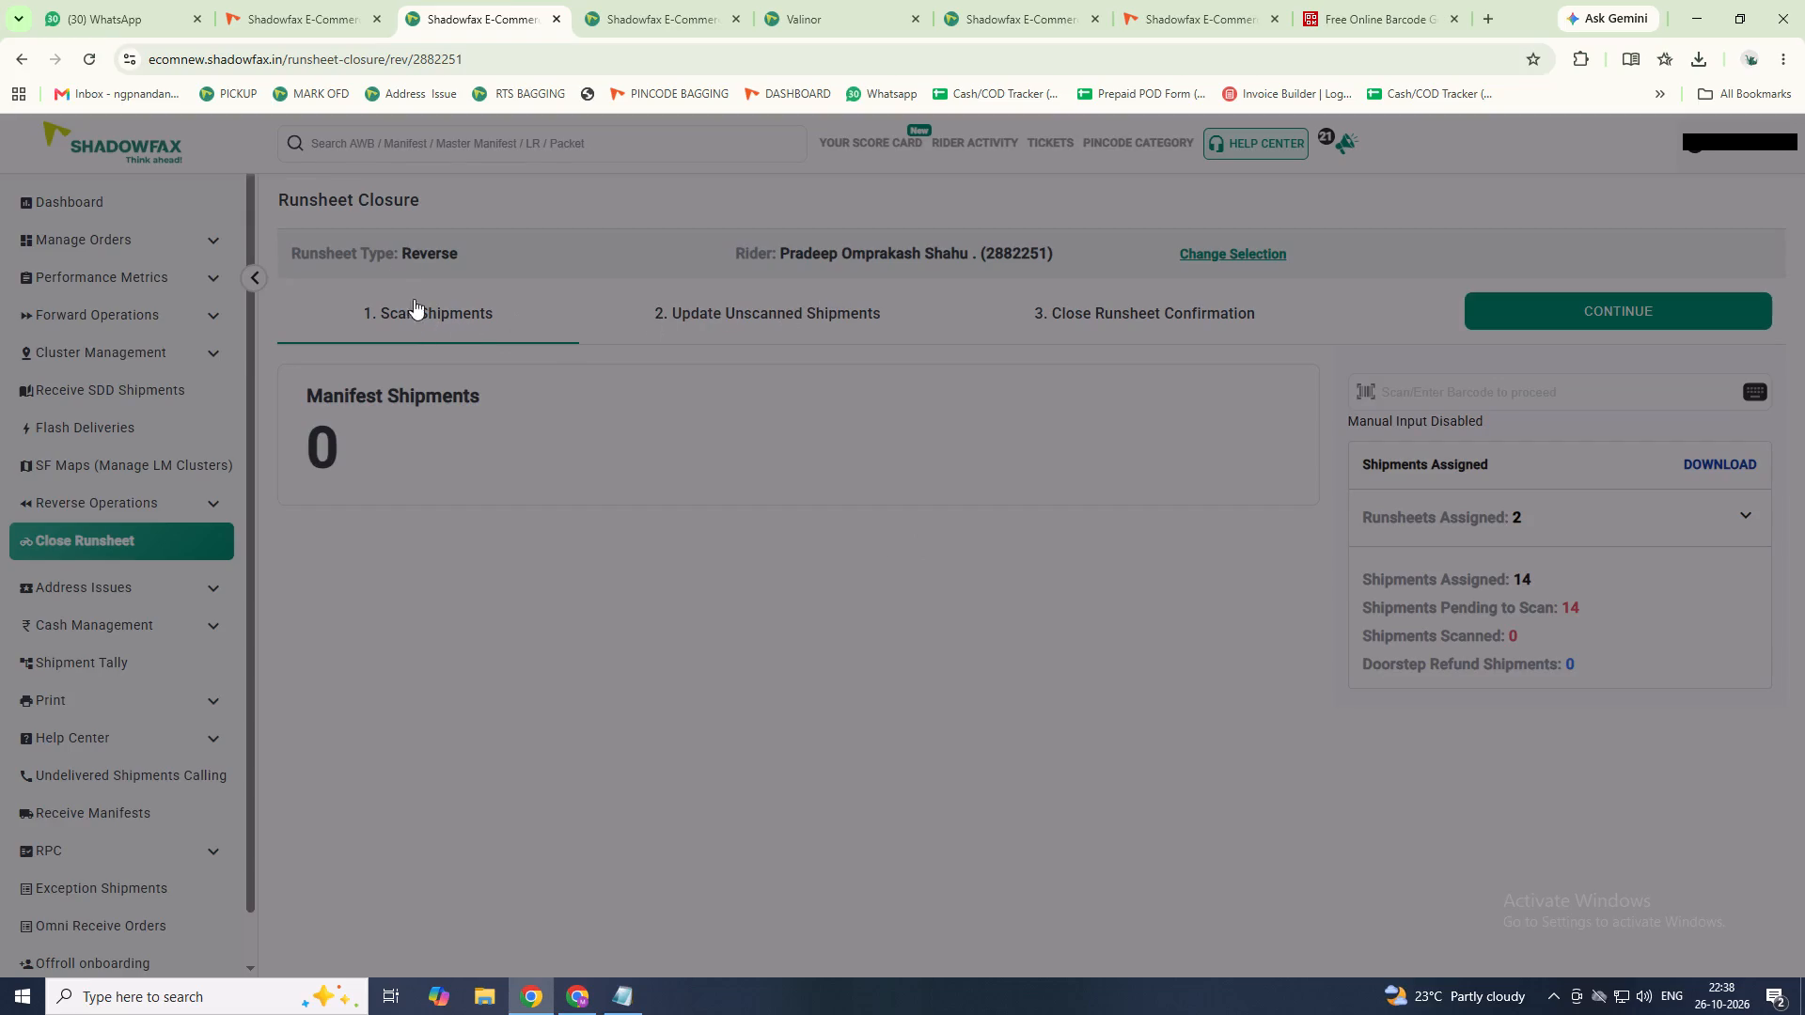
Return to the hub dashboard, open the Runsheets in OFP list and filter the runsheets by status OFP.
click(674, 94)
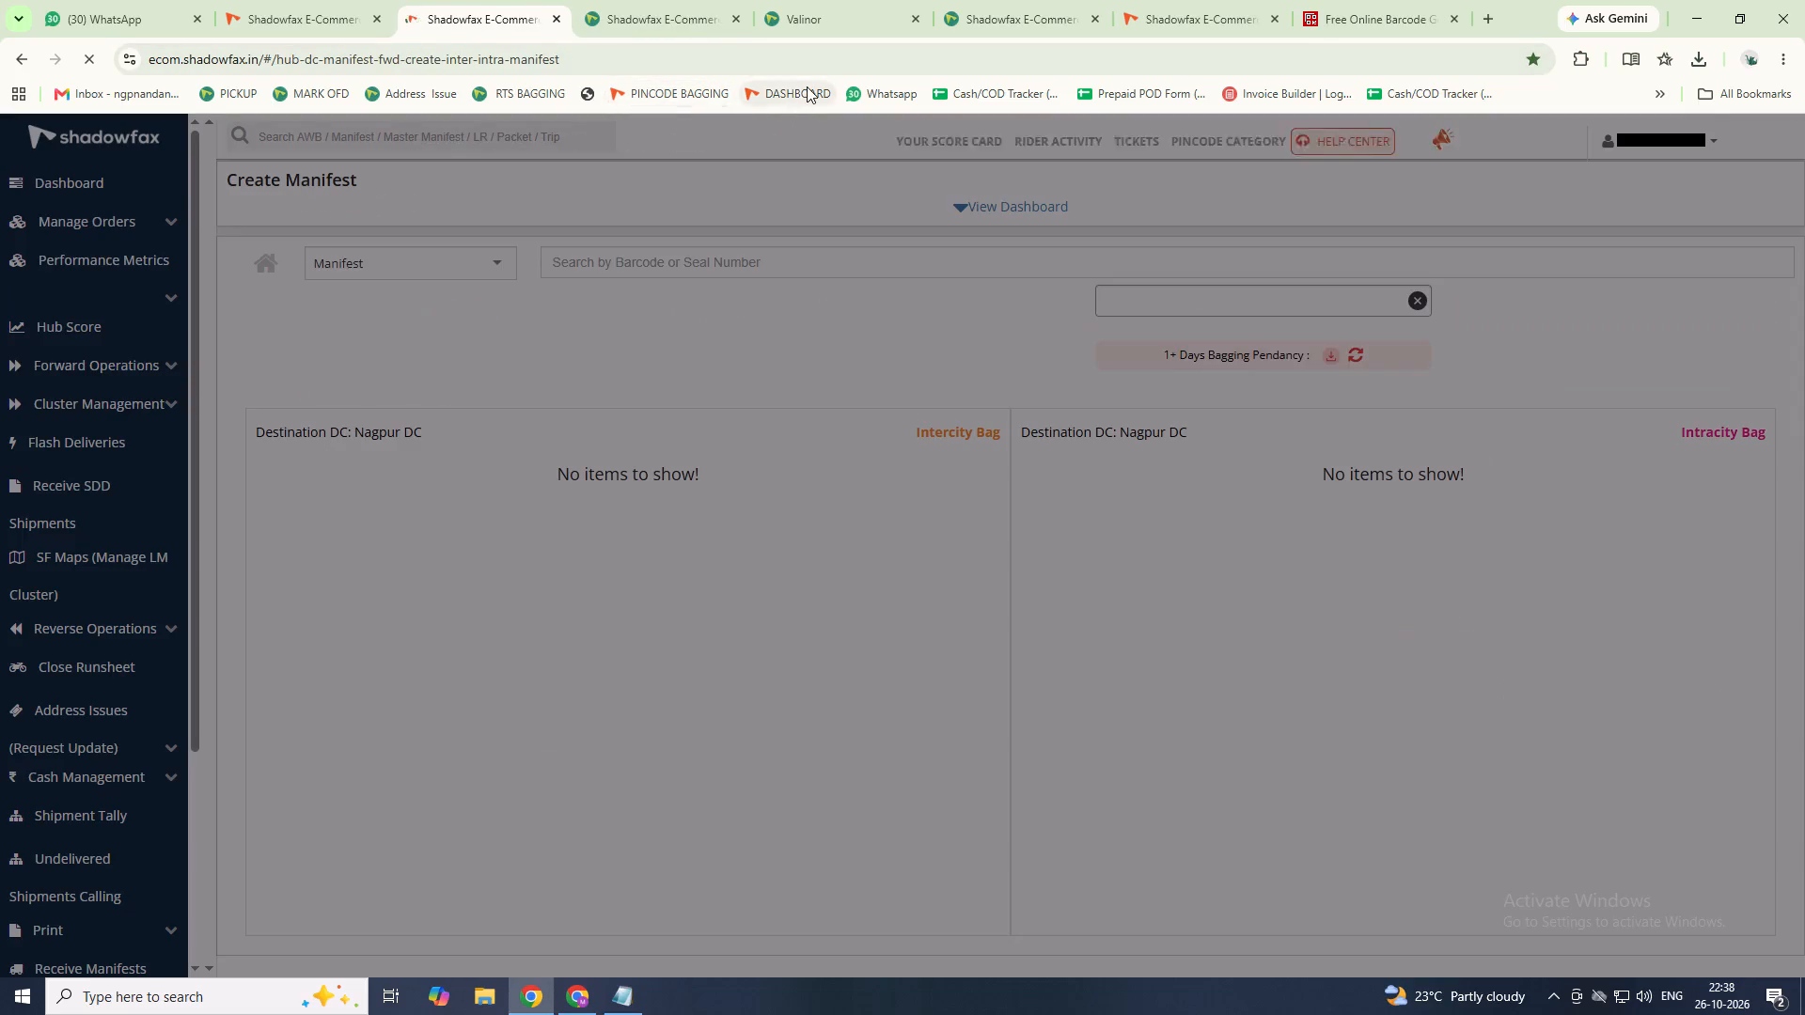
click(805, 86)
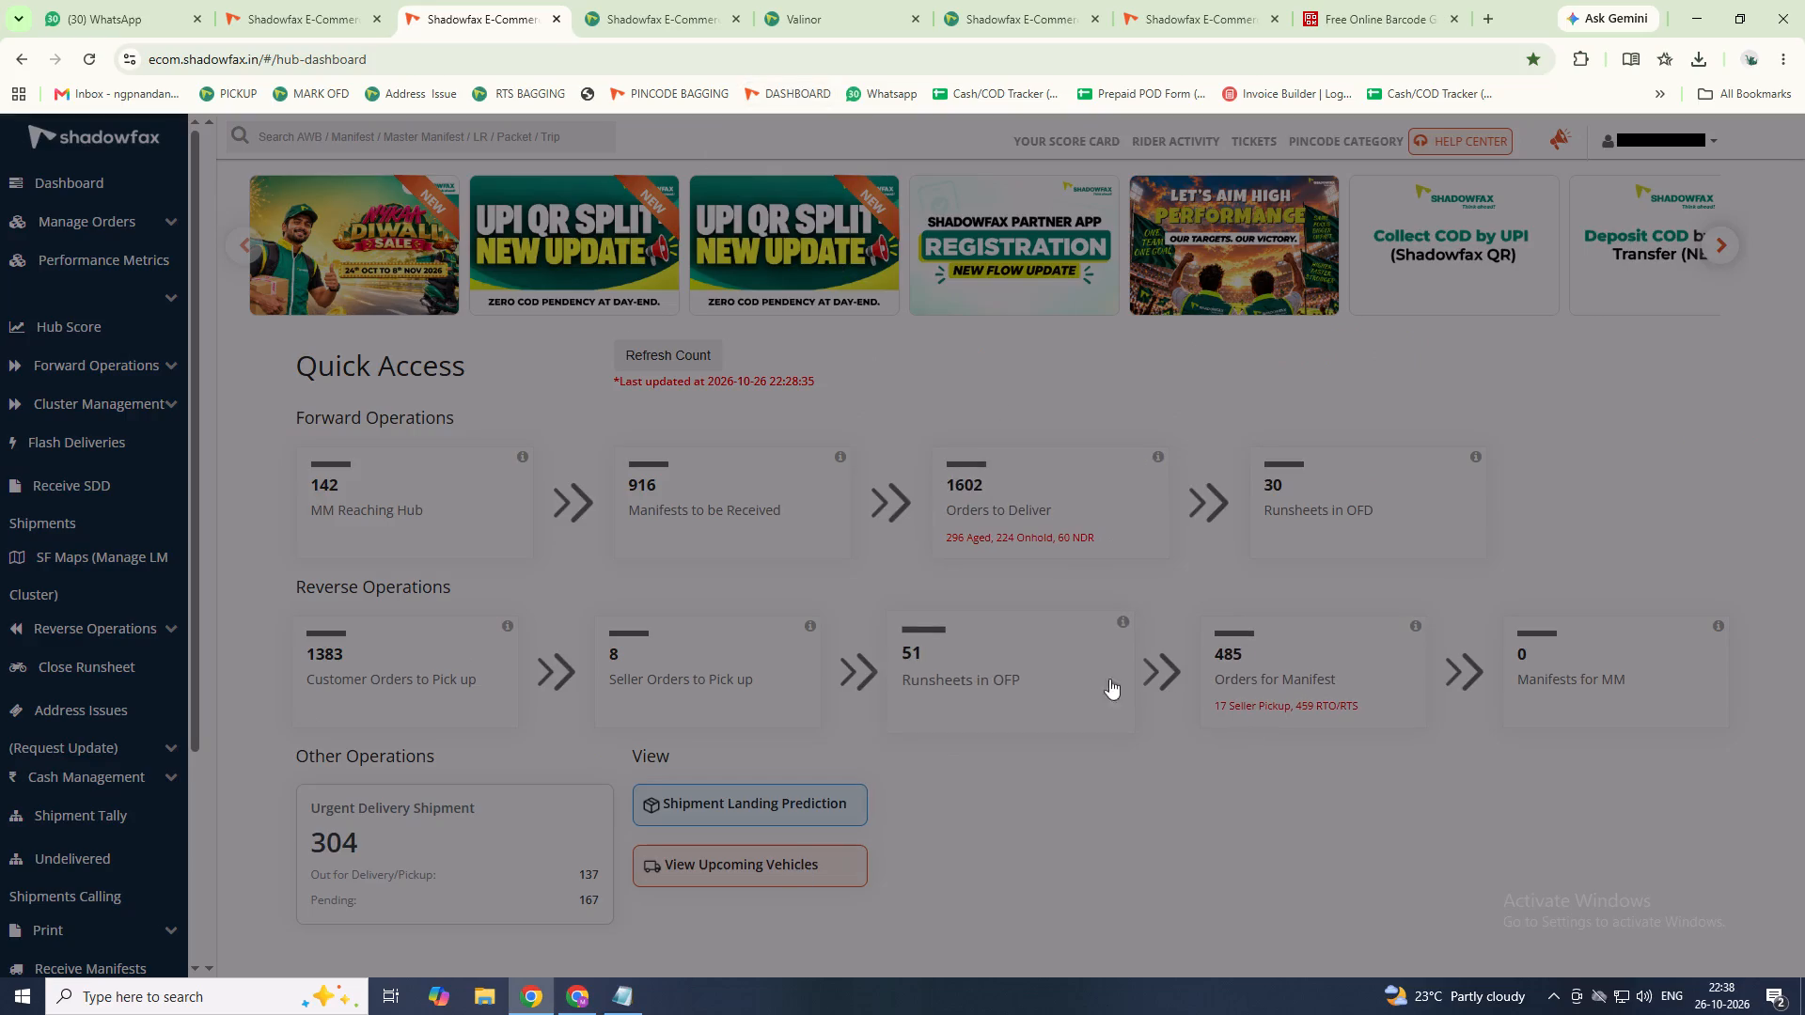
click(1091, 663)
click(927, 411)
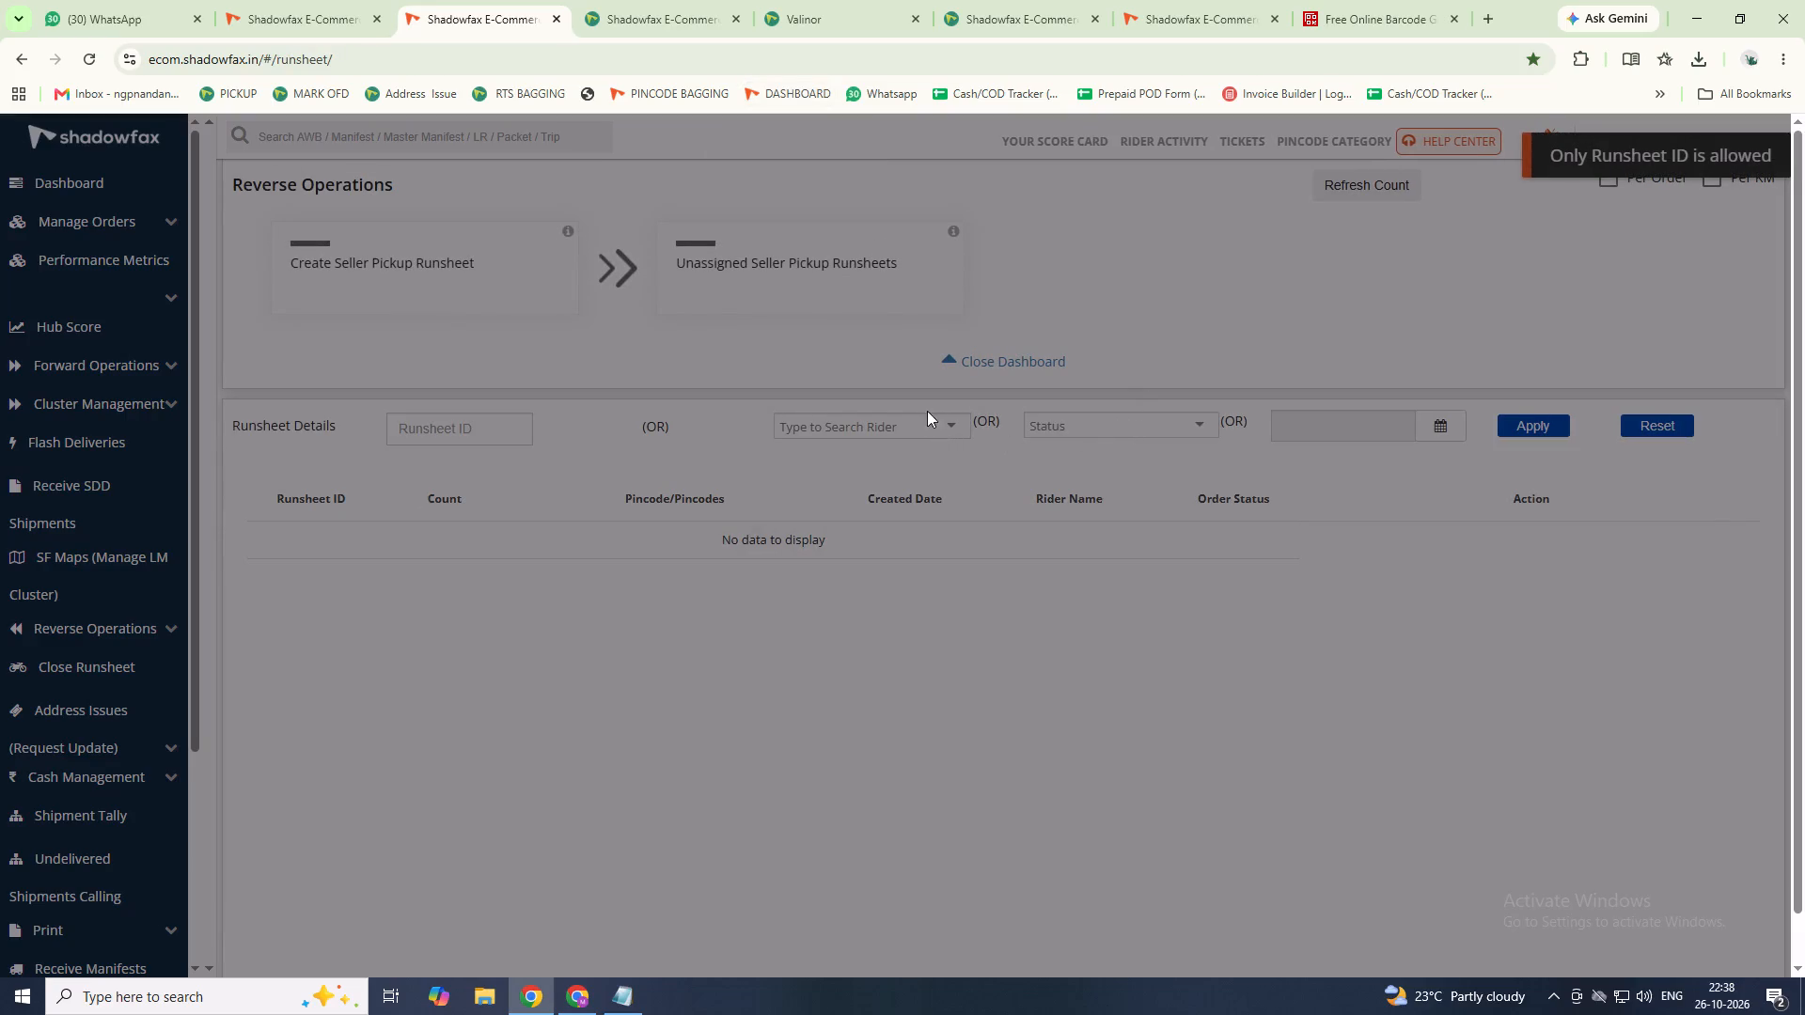
click(855, 428)
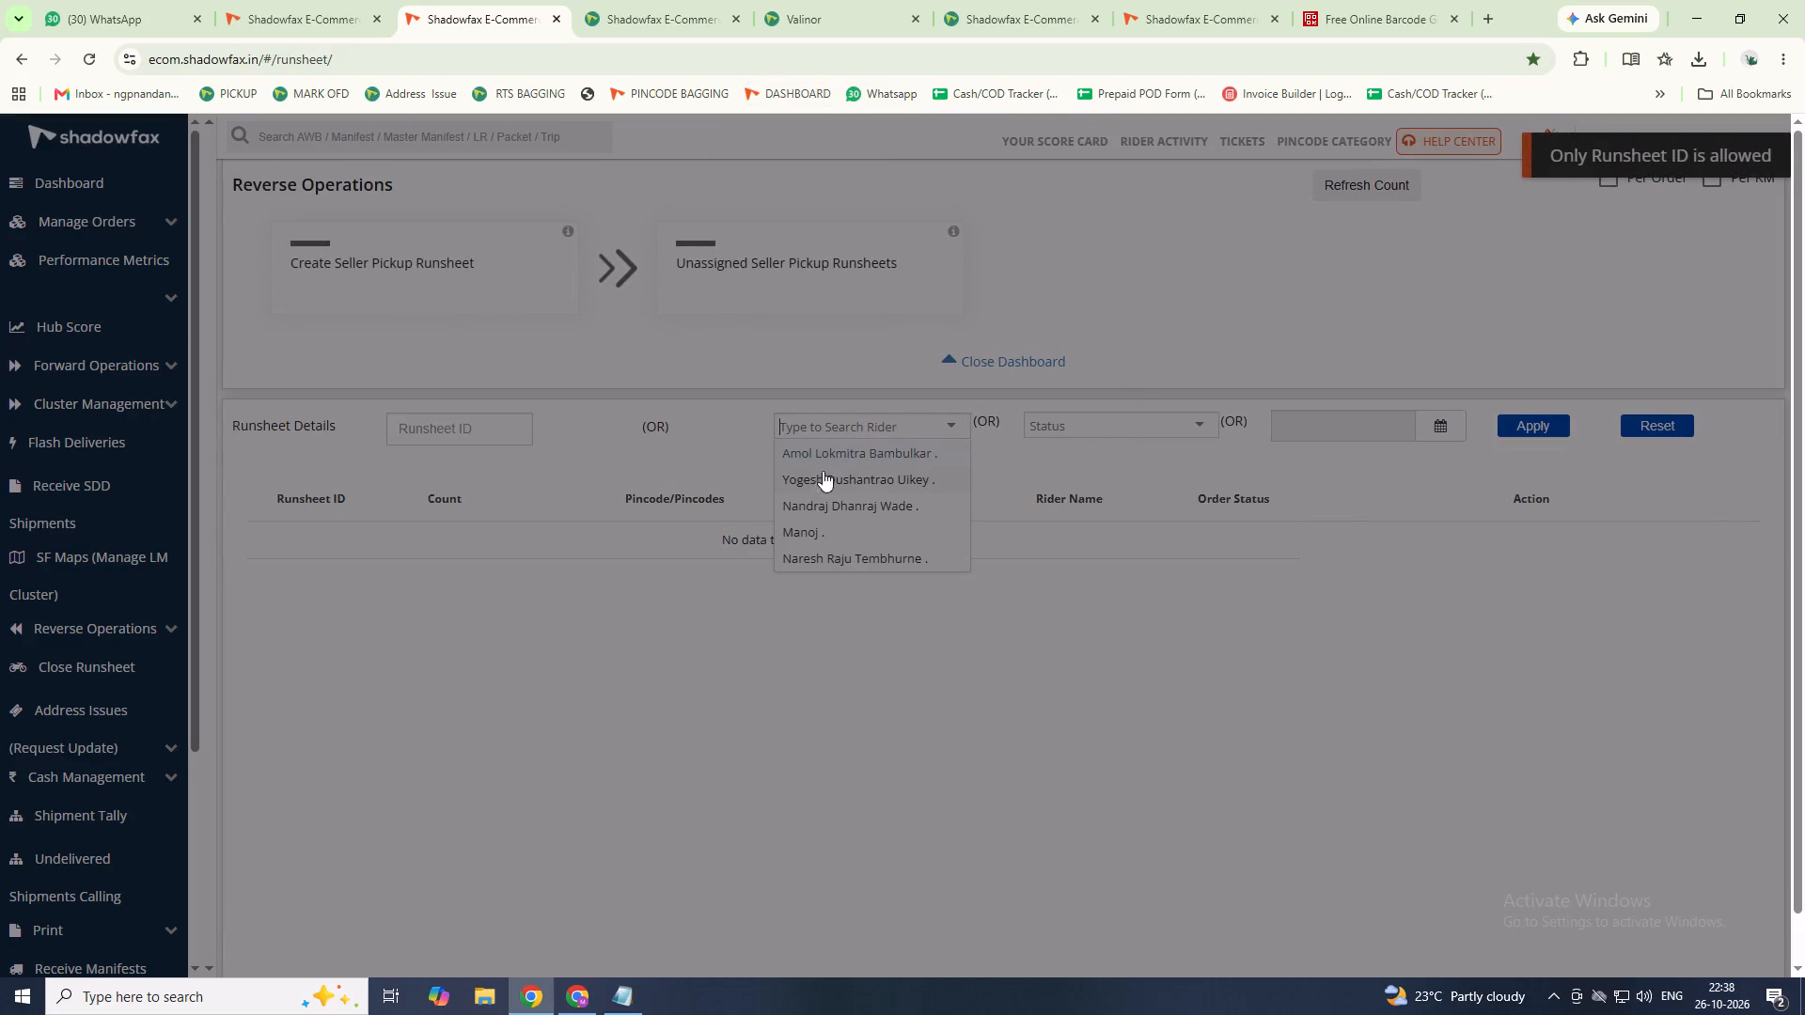
click(934, 420)
click(1091, 414)
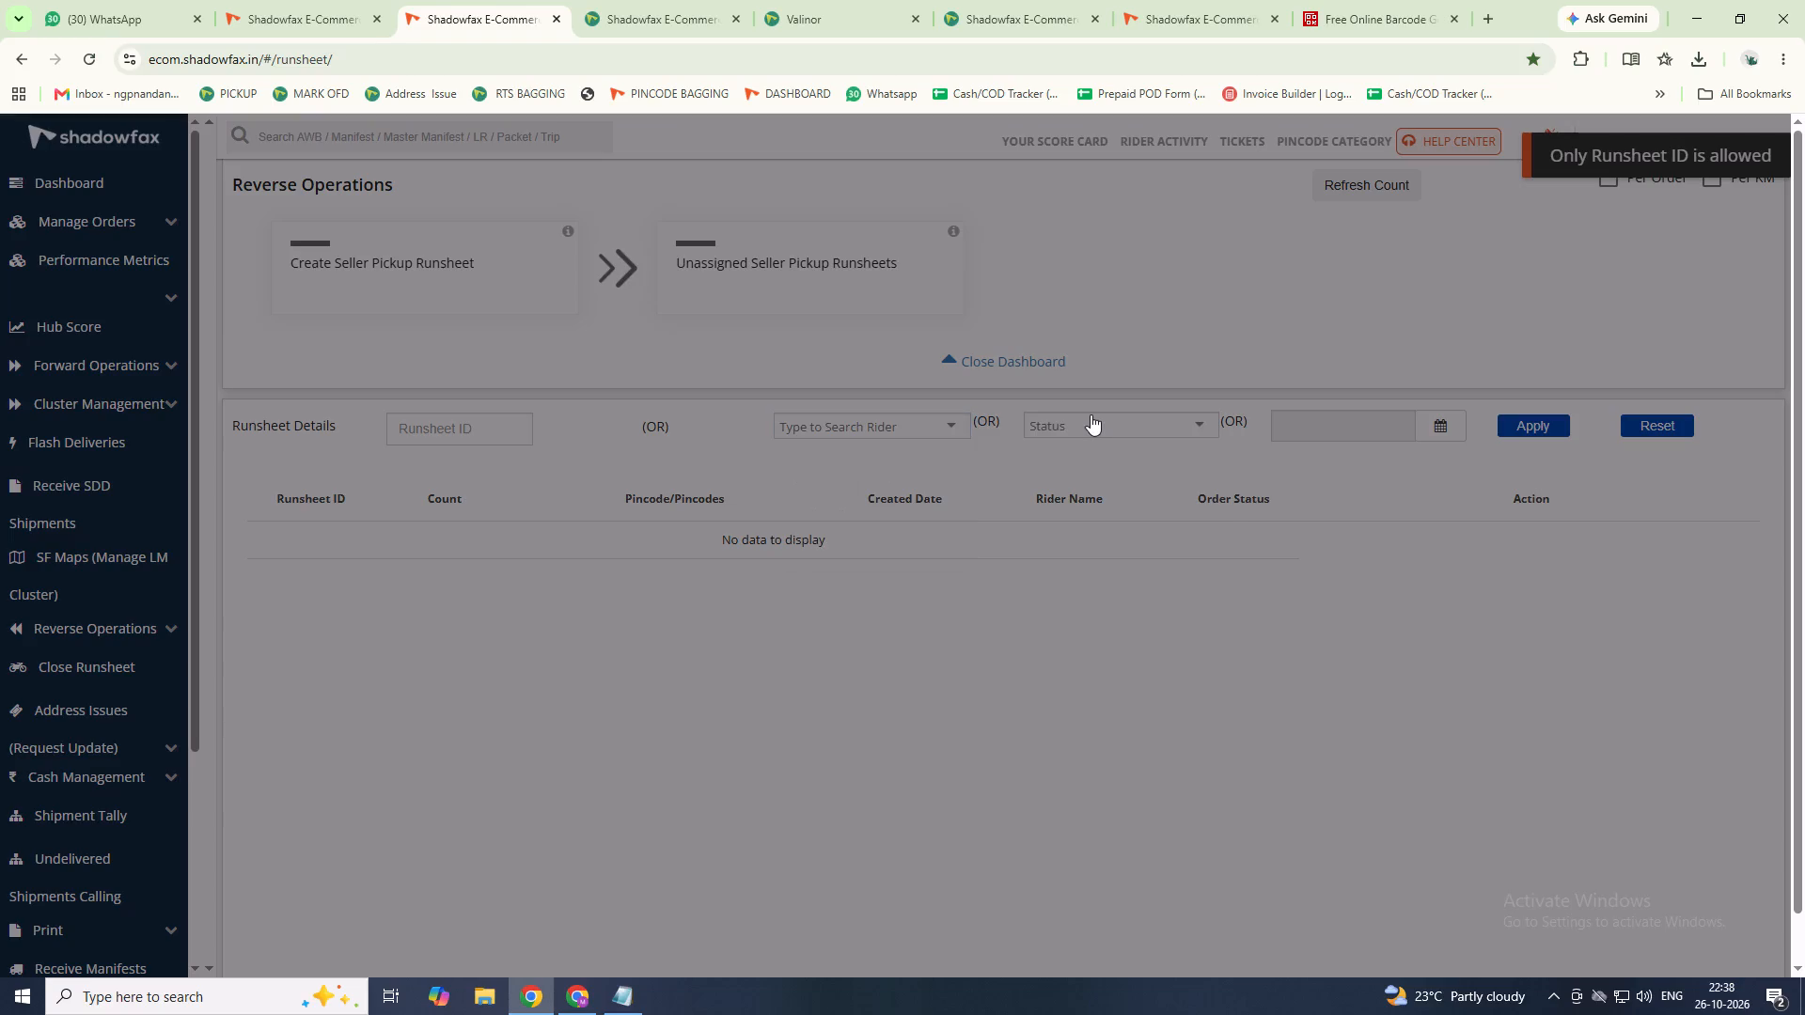
click(1056, 560)
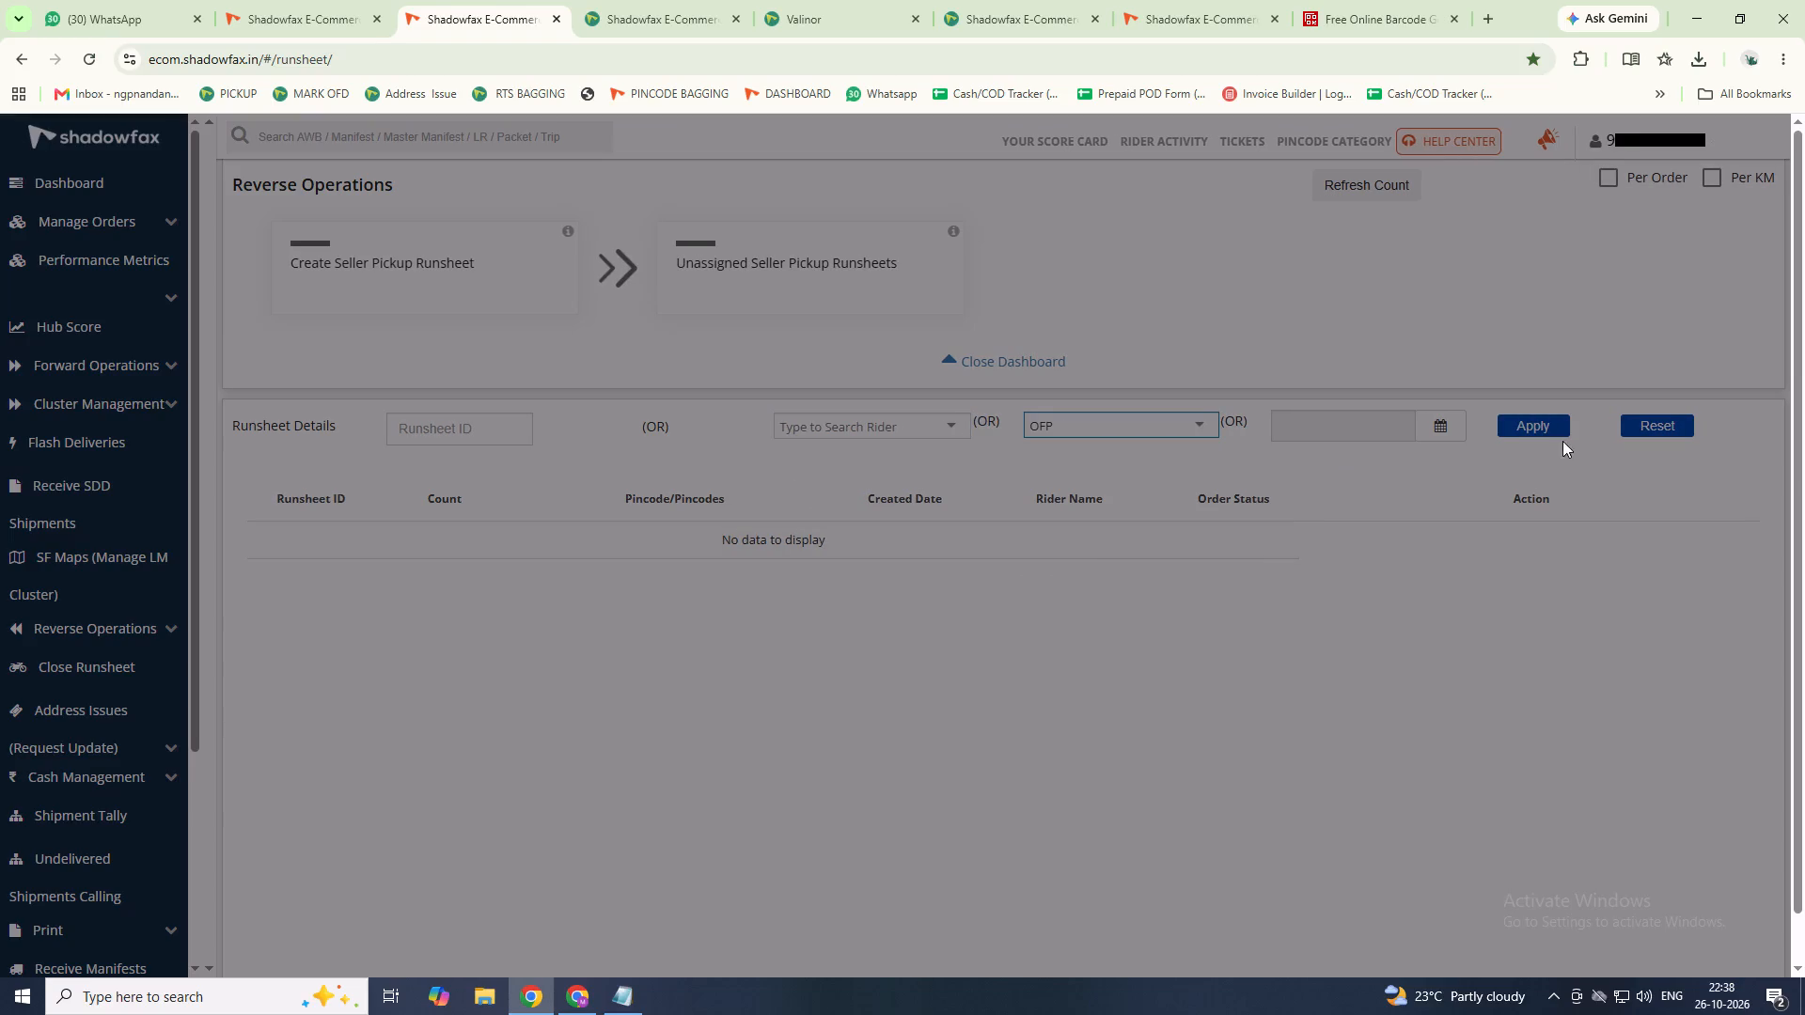
click(1543, 429)
Review the first page of OFP runsheets for riders whose runsheets are still open.
scroll(1567, 542, down, 4)
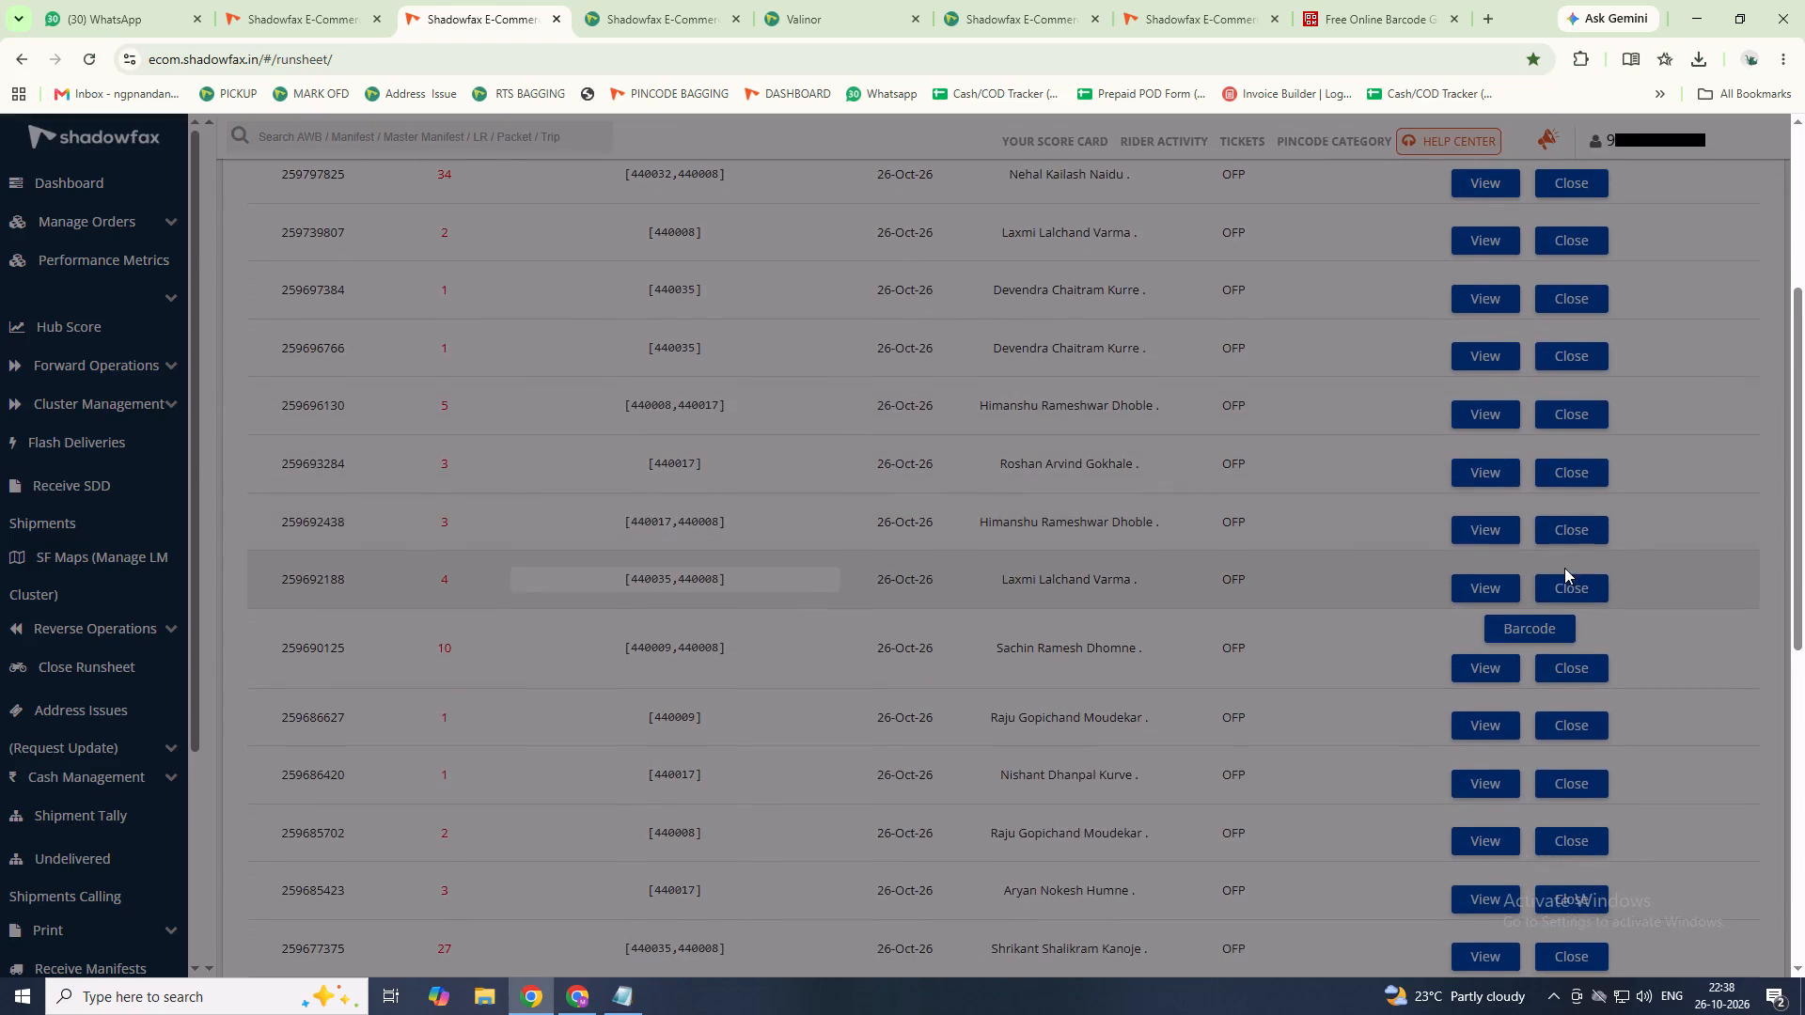
scroll(1559, 586, down, 1)
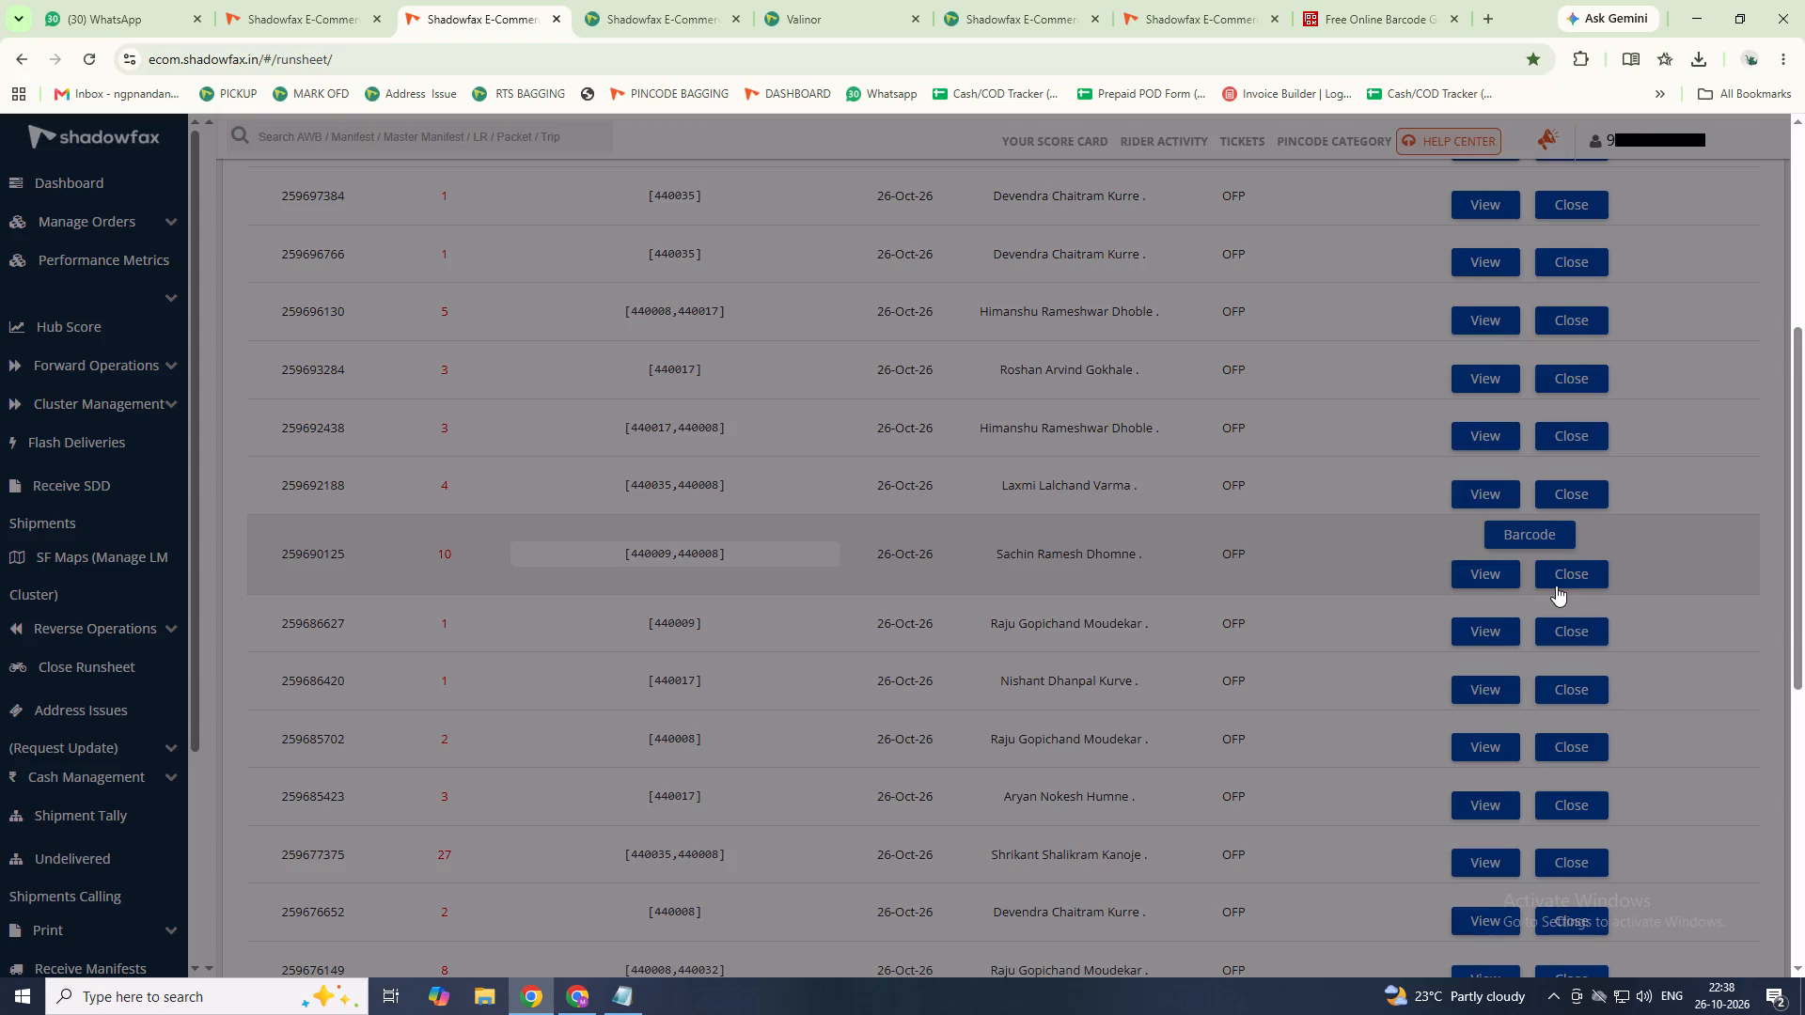
scroll(1546, 569, down, 5)
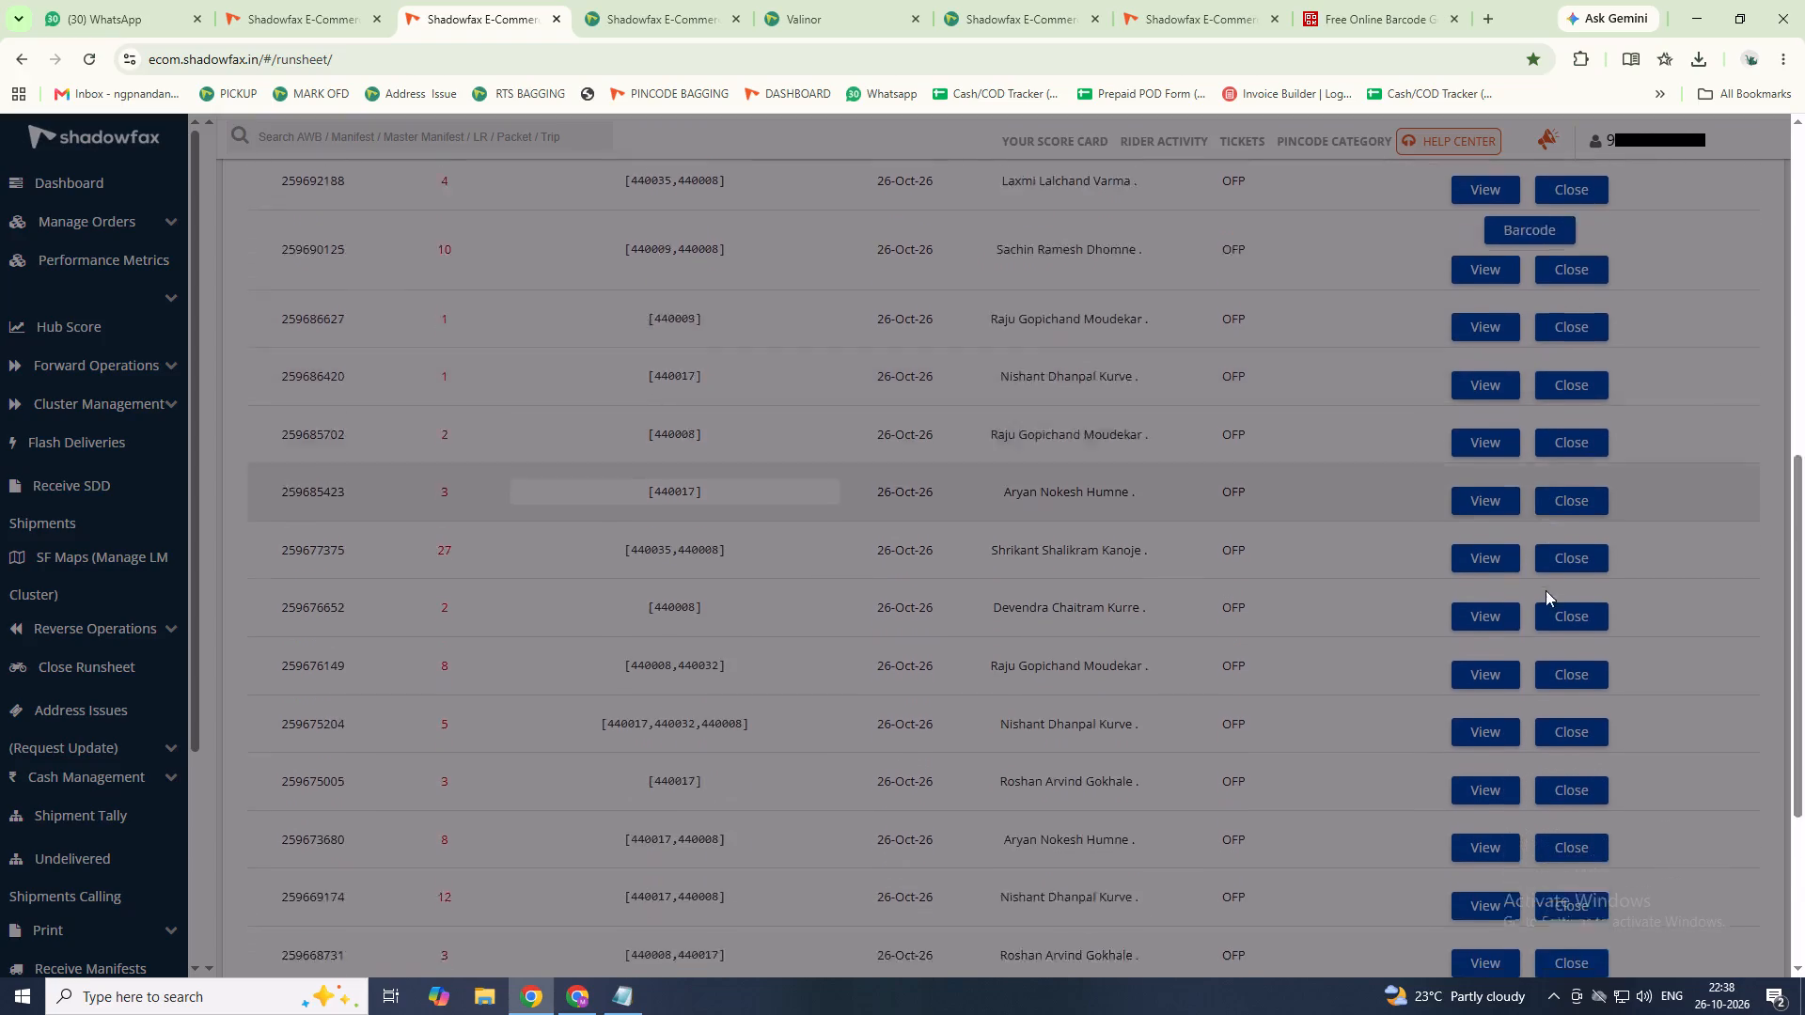
scroll(1546, 588, down, 5)
scroll(1546, 589, up, 1)
scroll(1546, 589, down, 9)
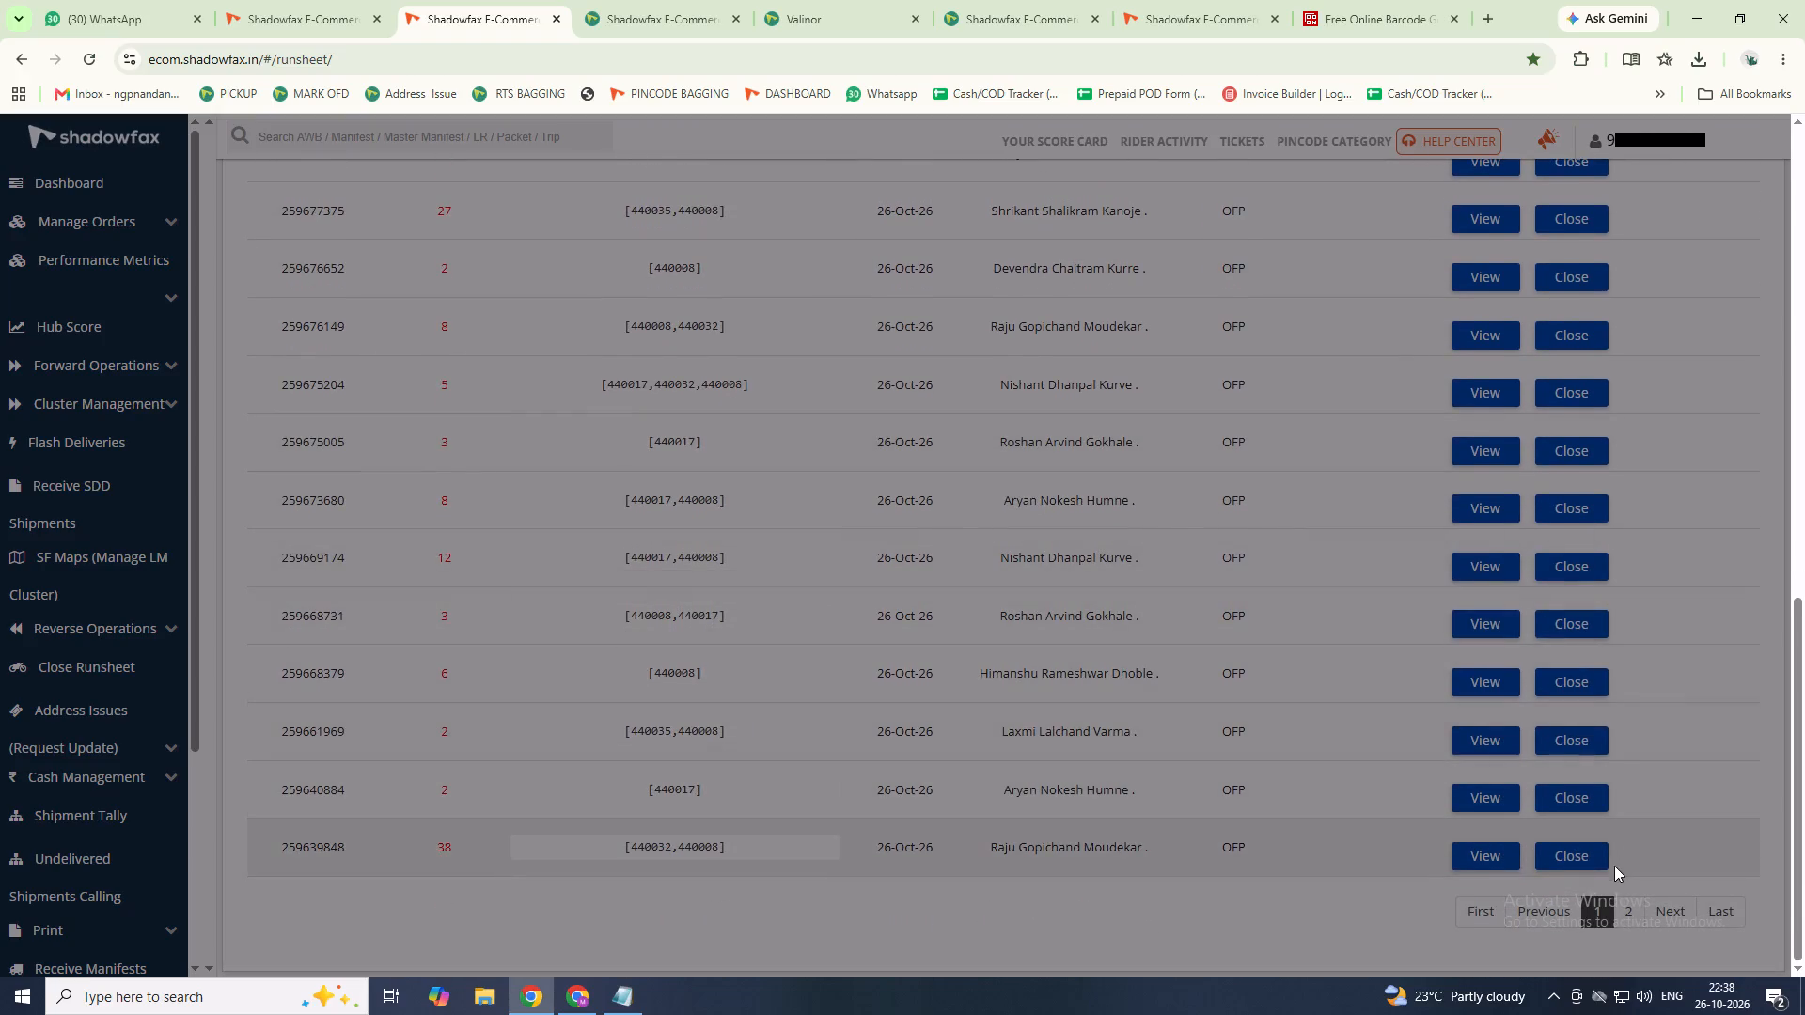
Examine the second page of OFP runsheets, checking rider names and creation dates for older open runsheets.
click(1629, 920)
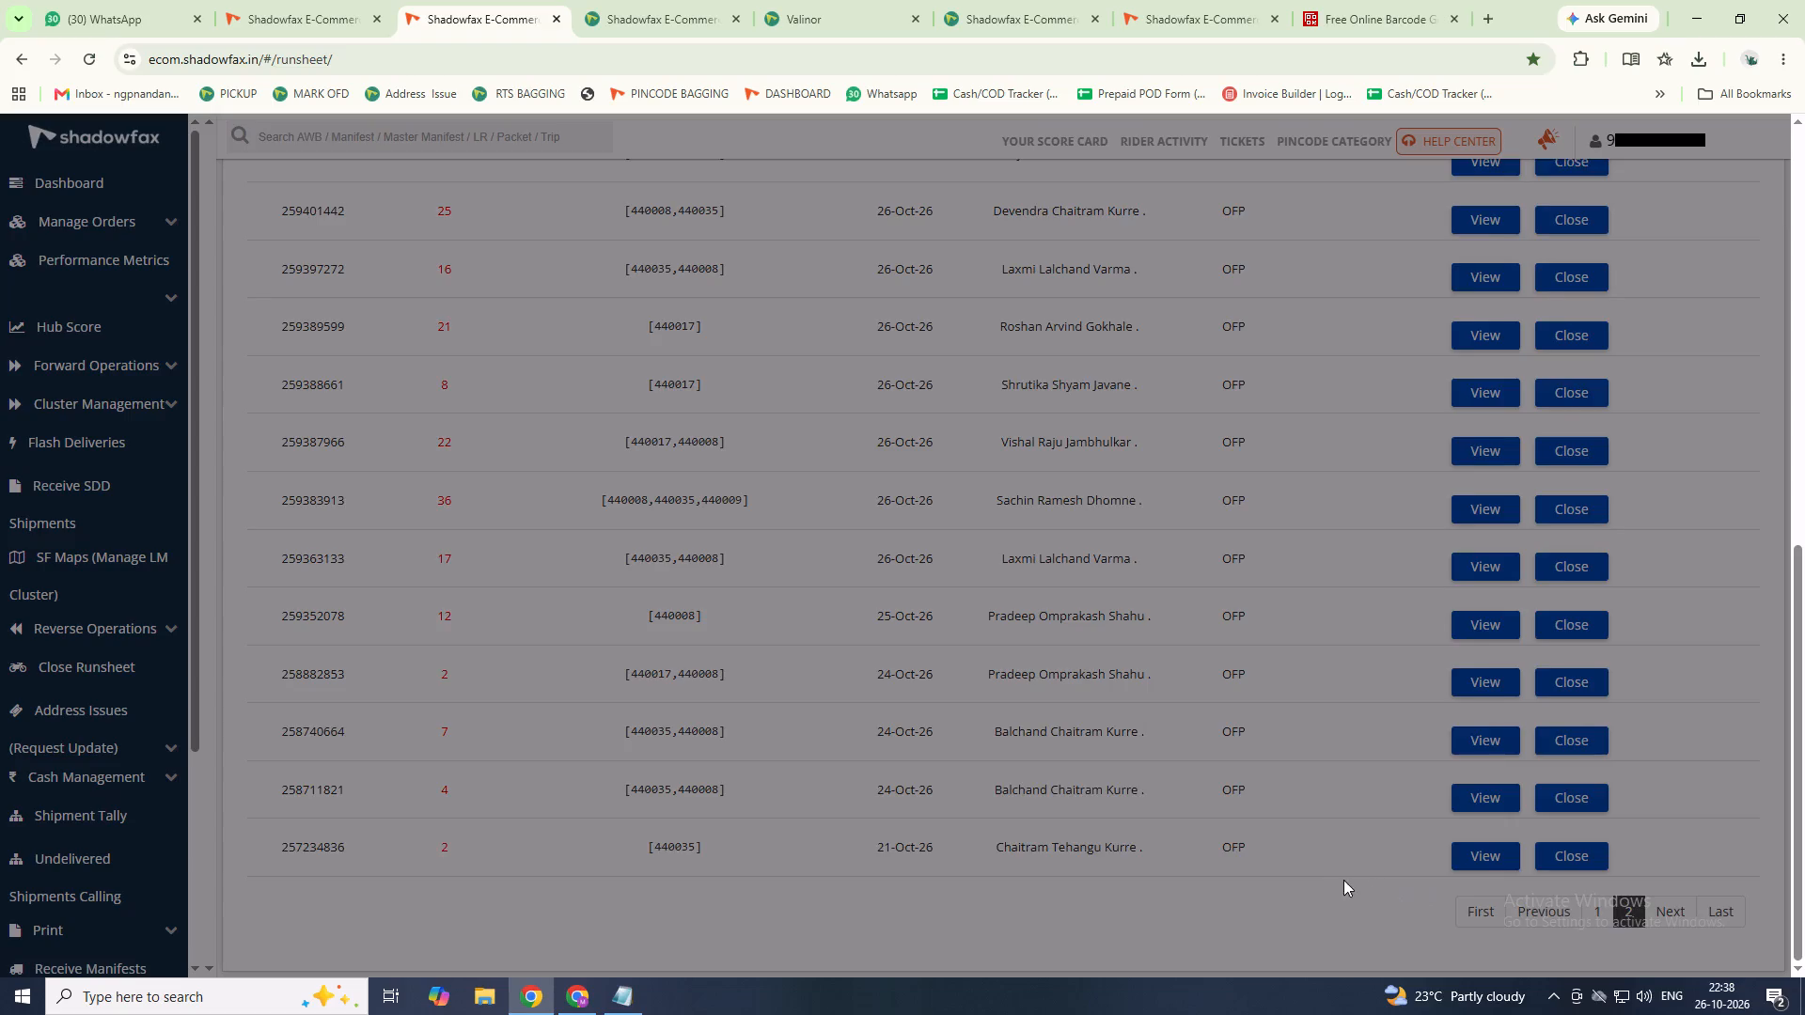
scroll(1351, 868, up, 12)
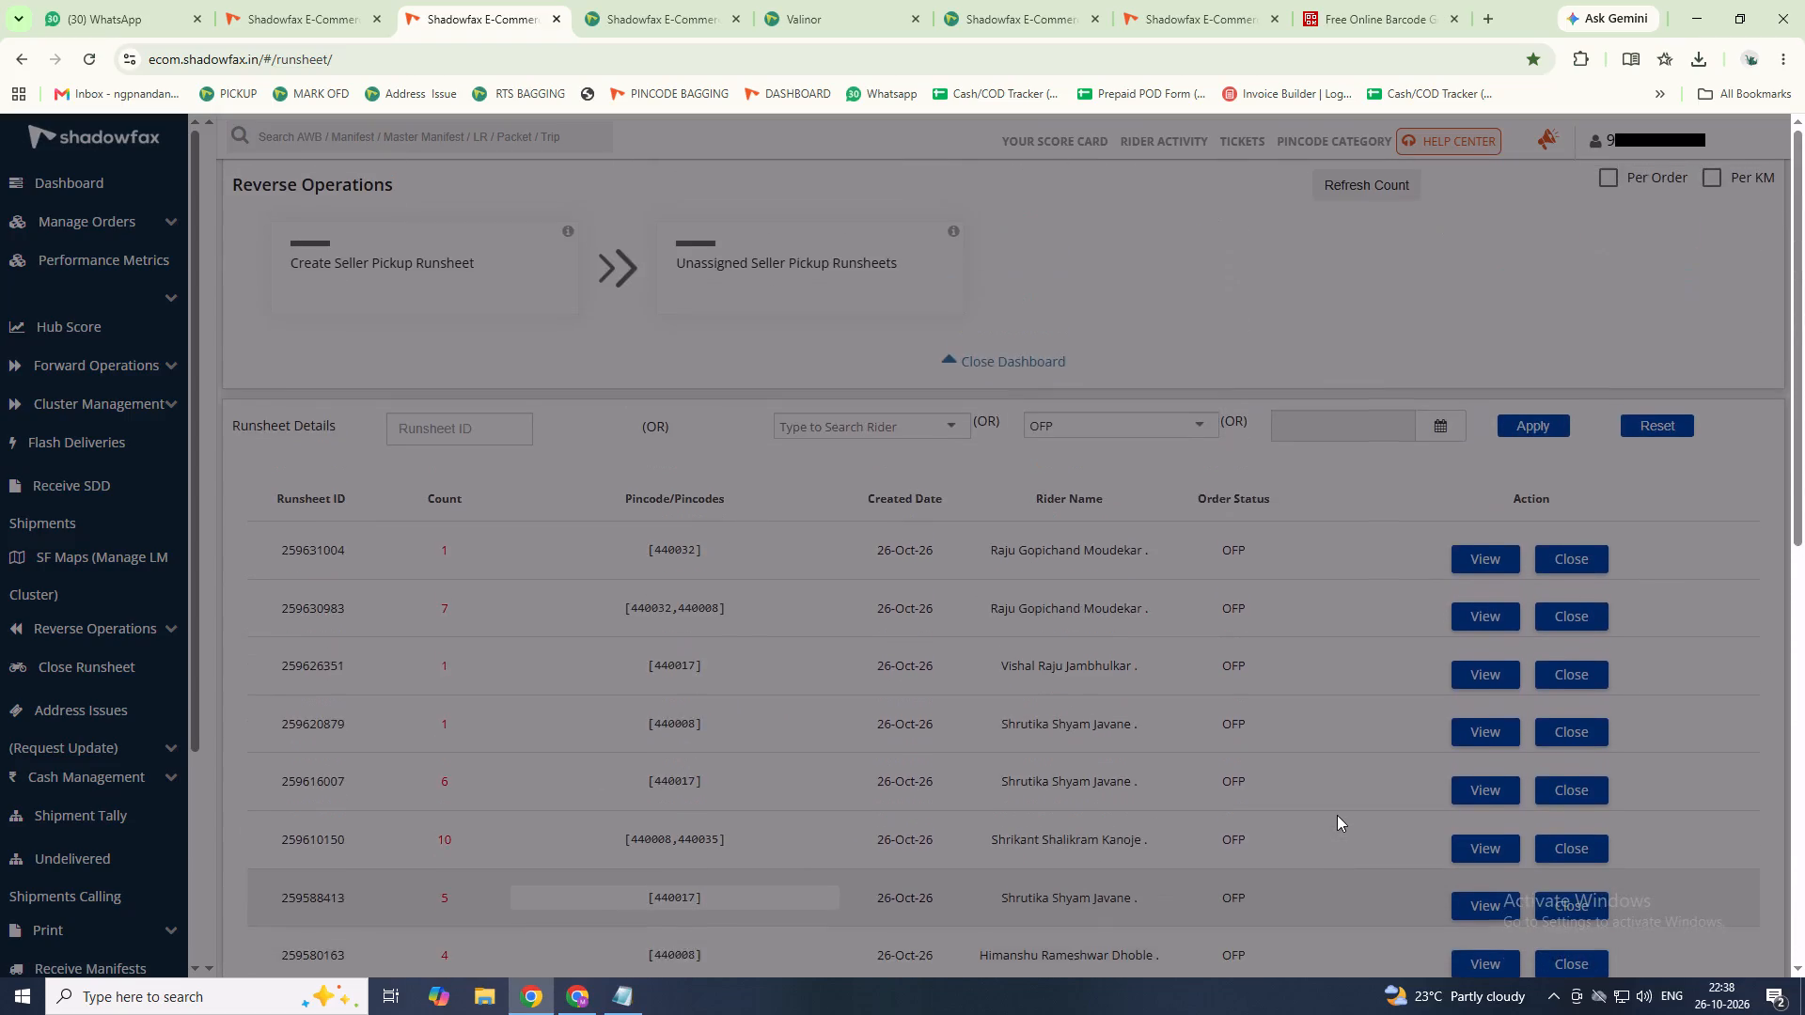
scroll(1337, 815, up, 1)
scroll(1337, 812, down, 17)
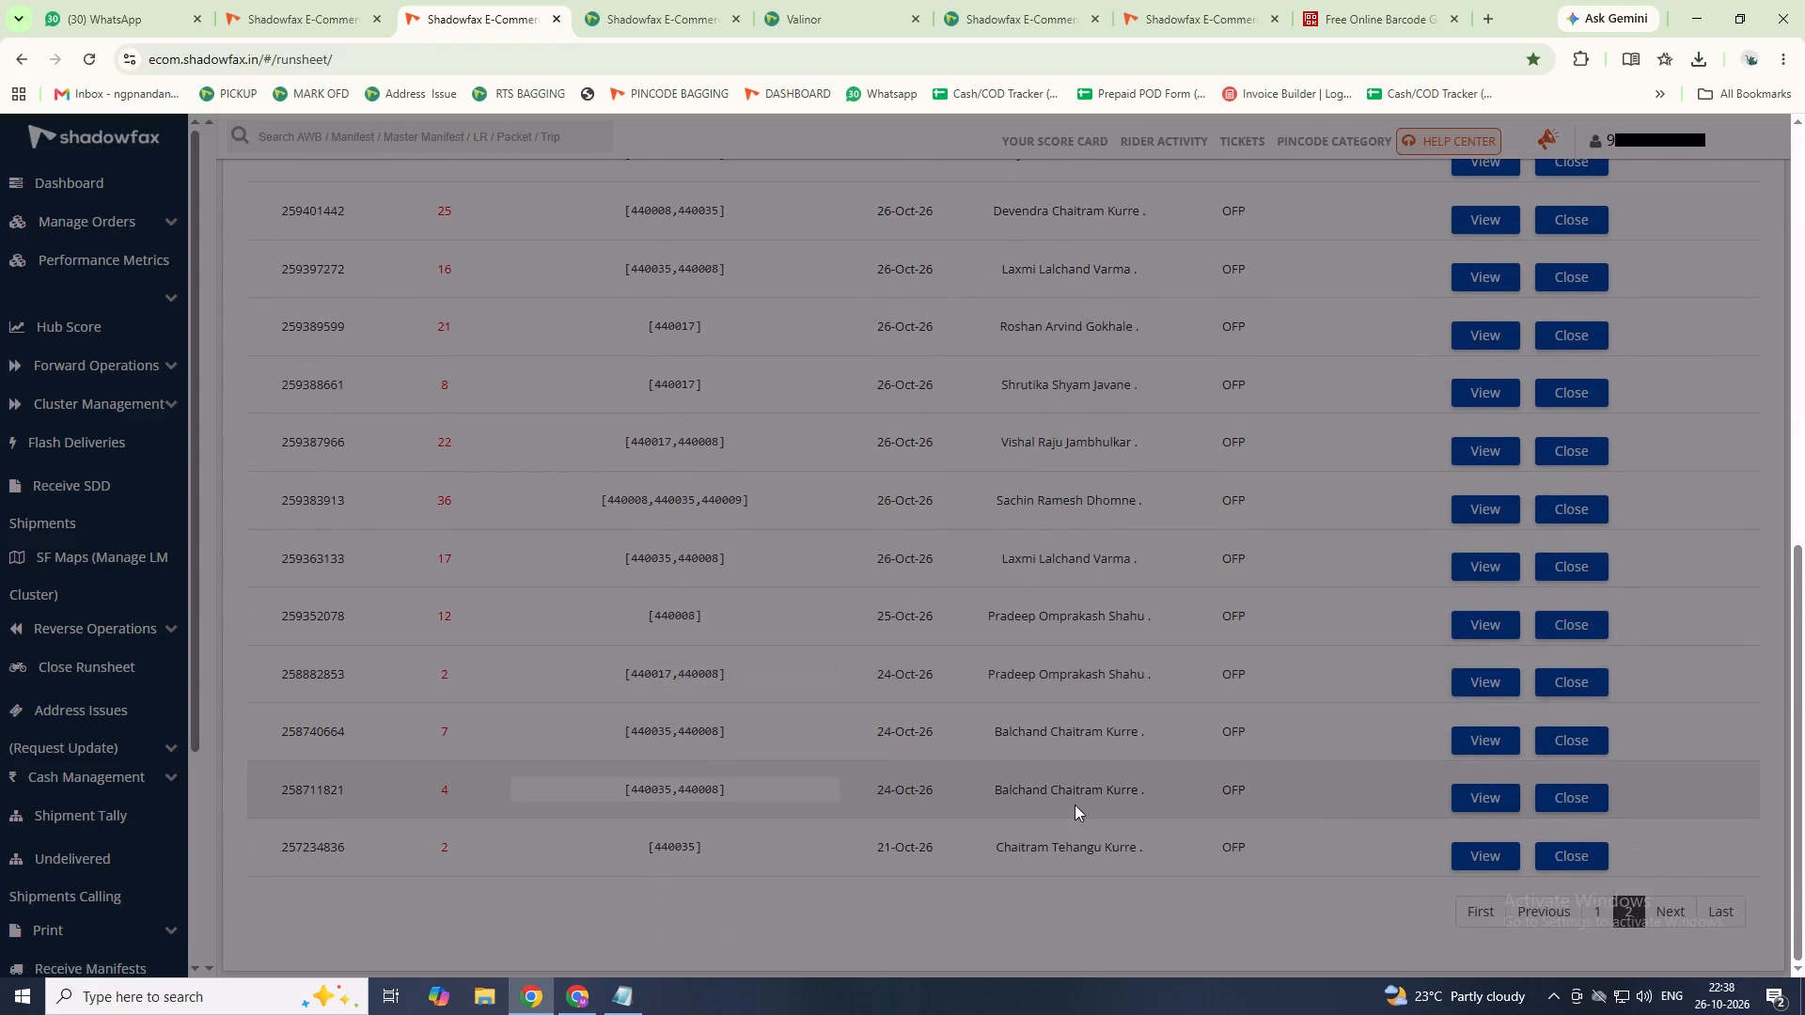
scroll(1074, 799, up, 5)
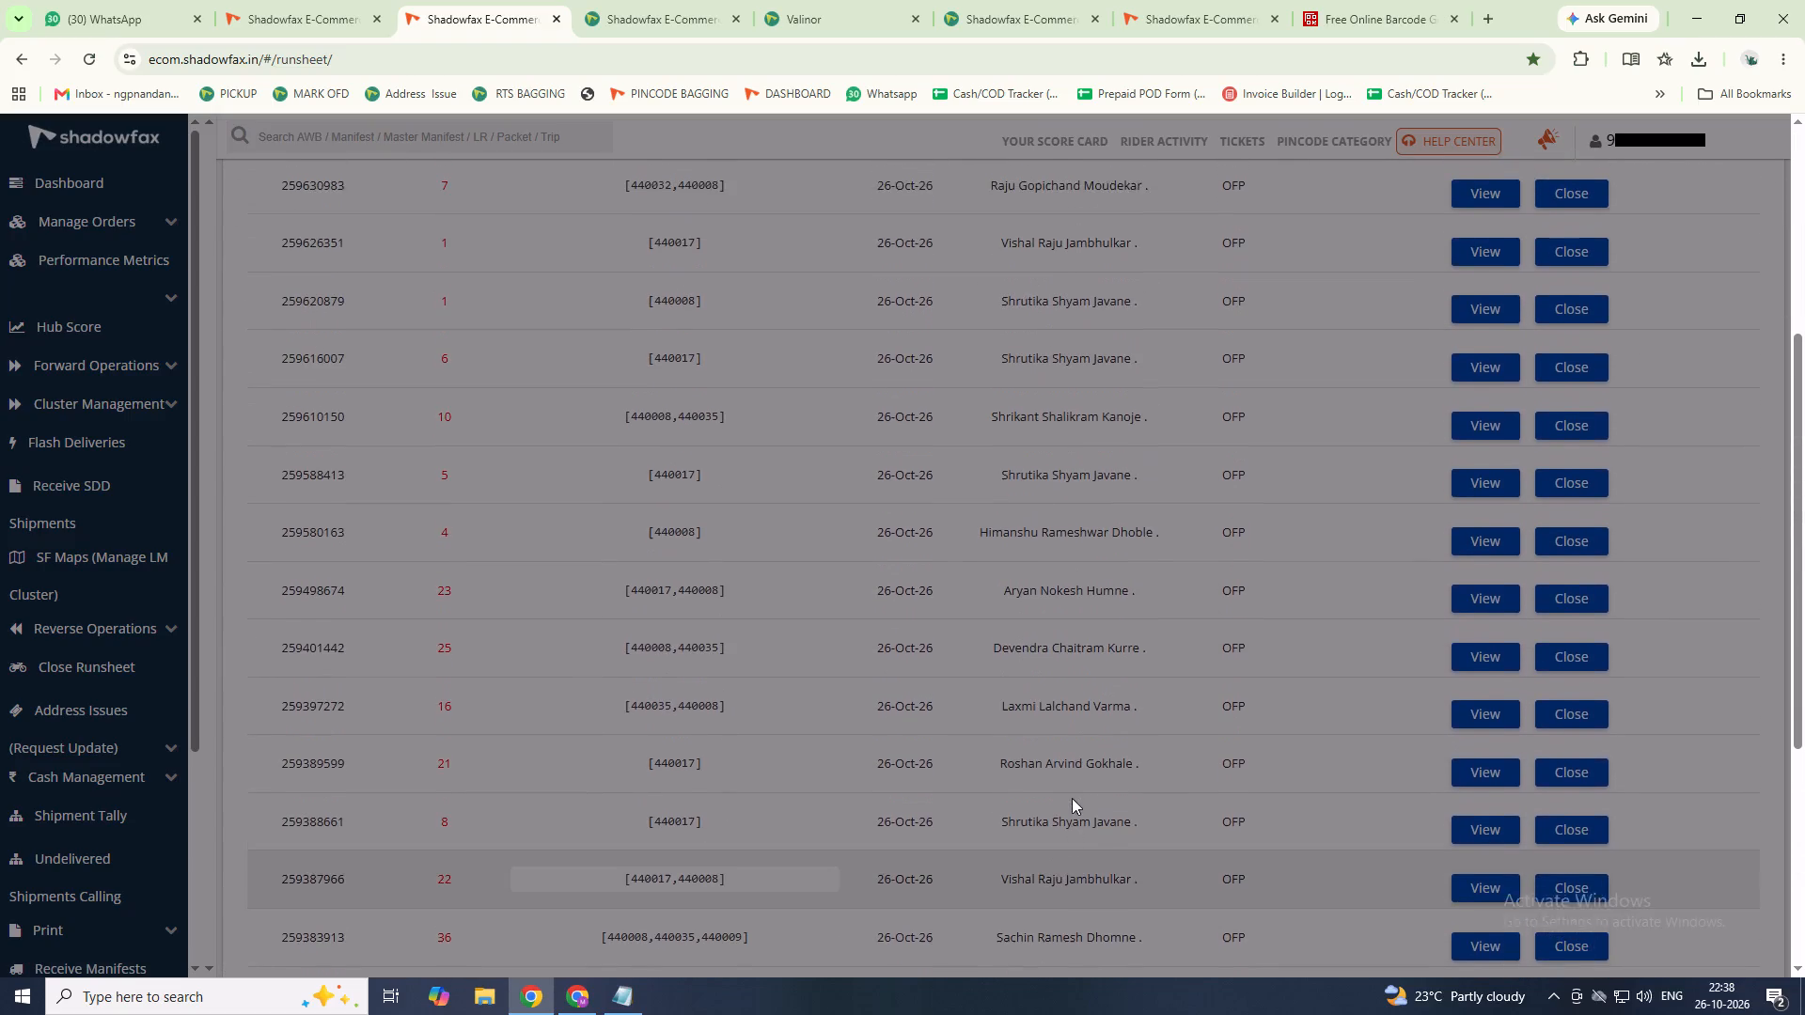
scroll(1072, 798, up, 3)
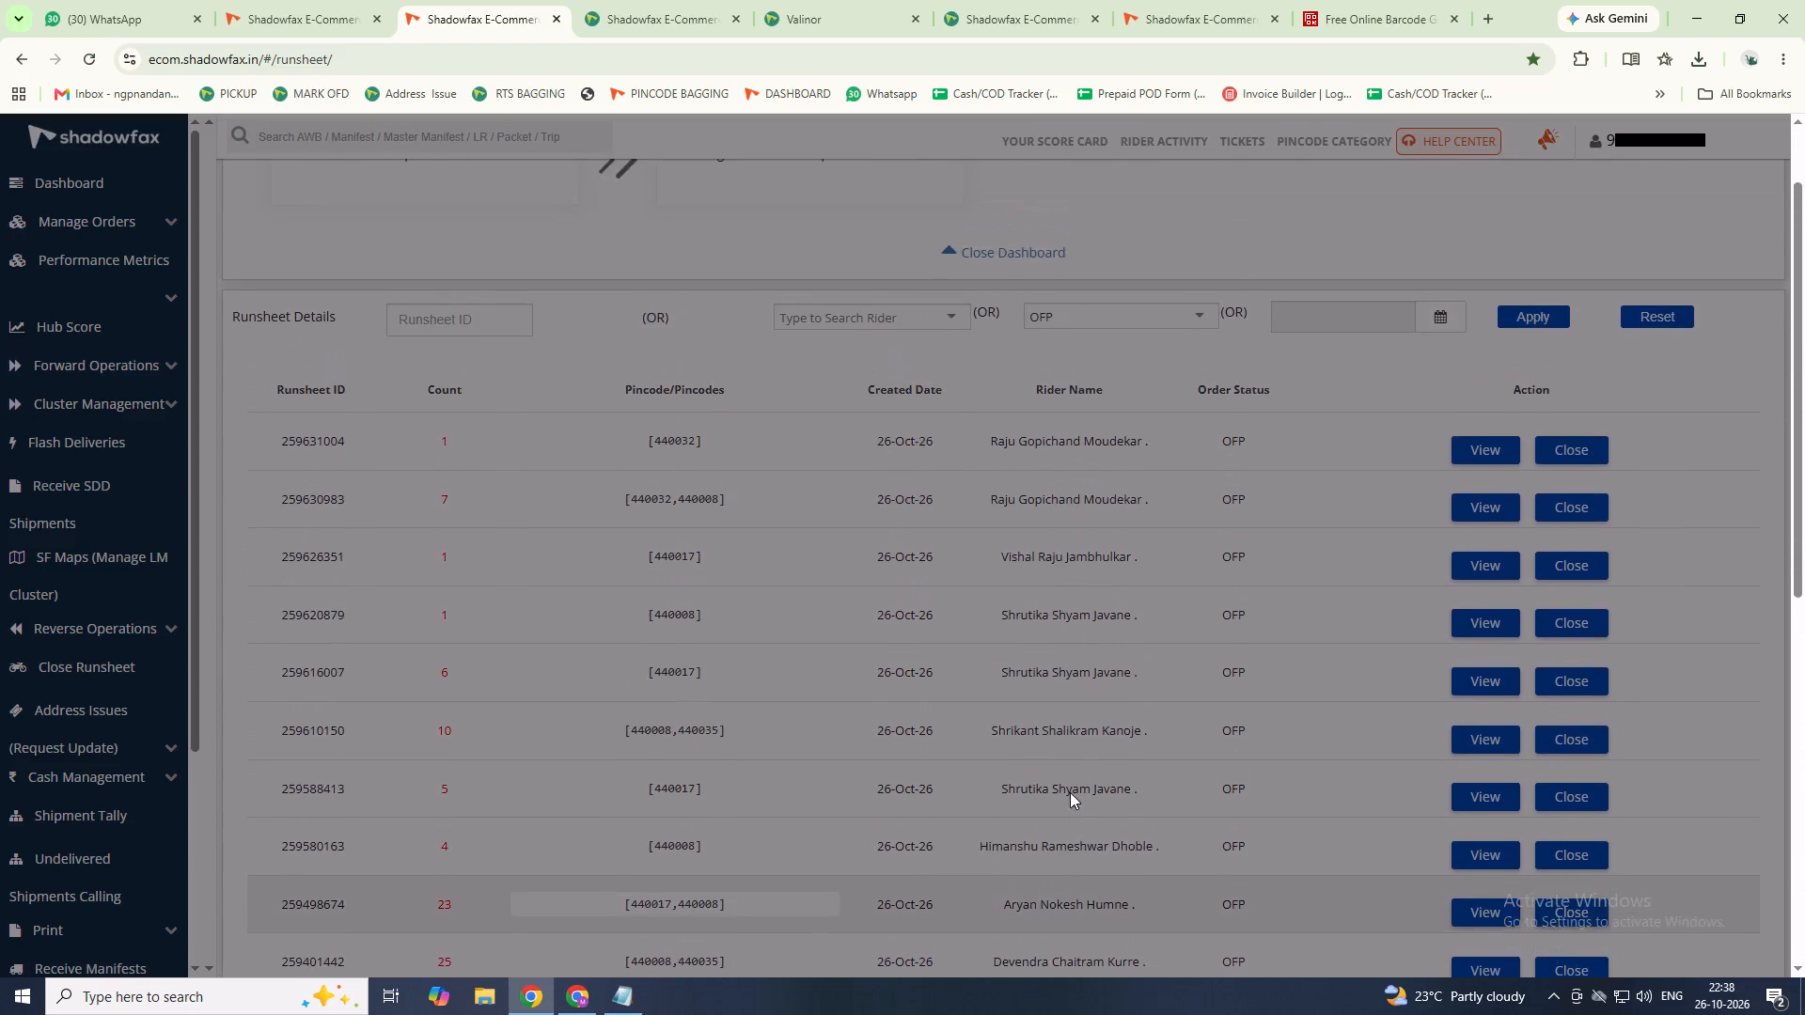
scroll(1070, 789, up, 2)
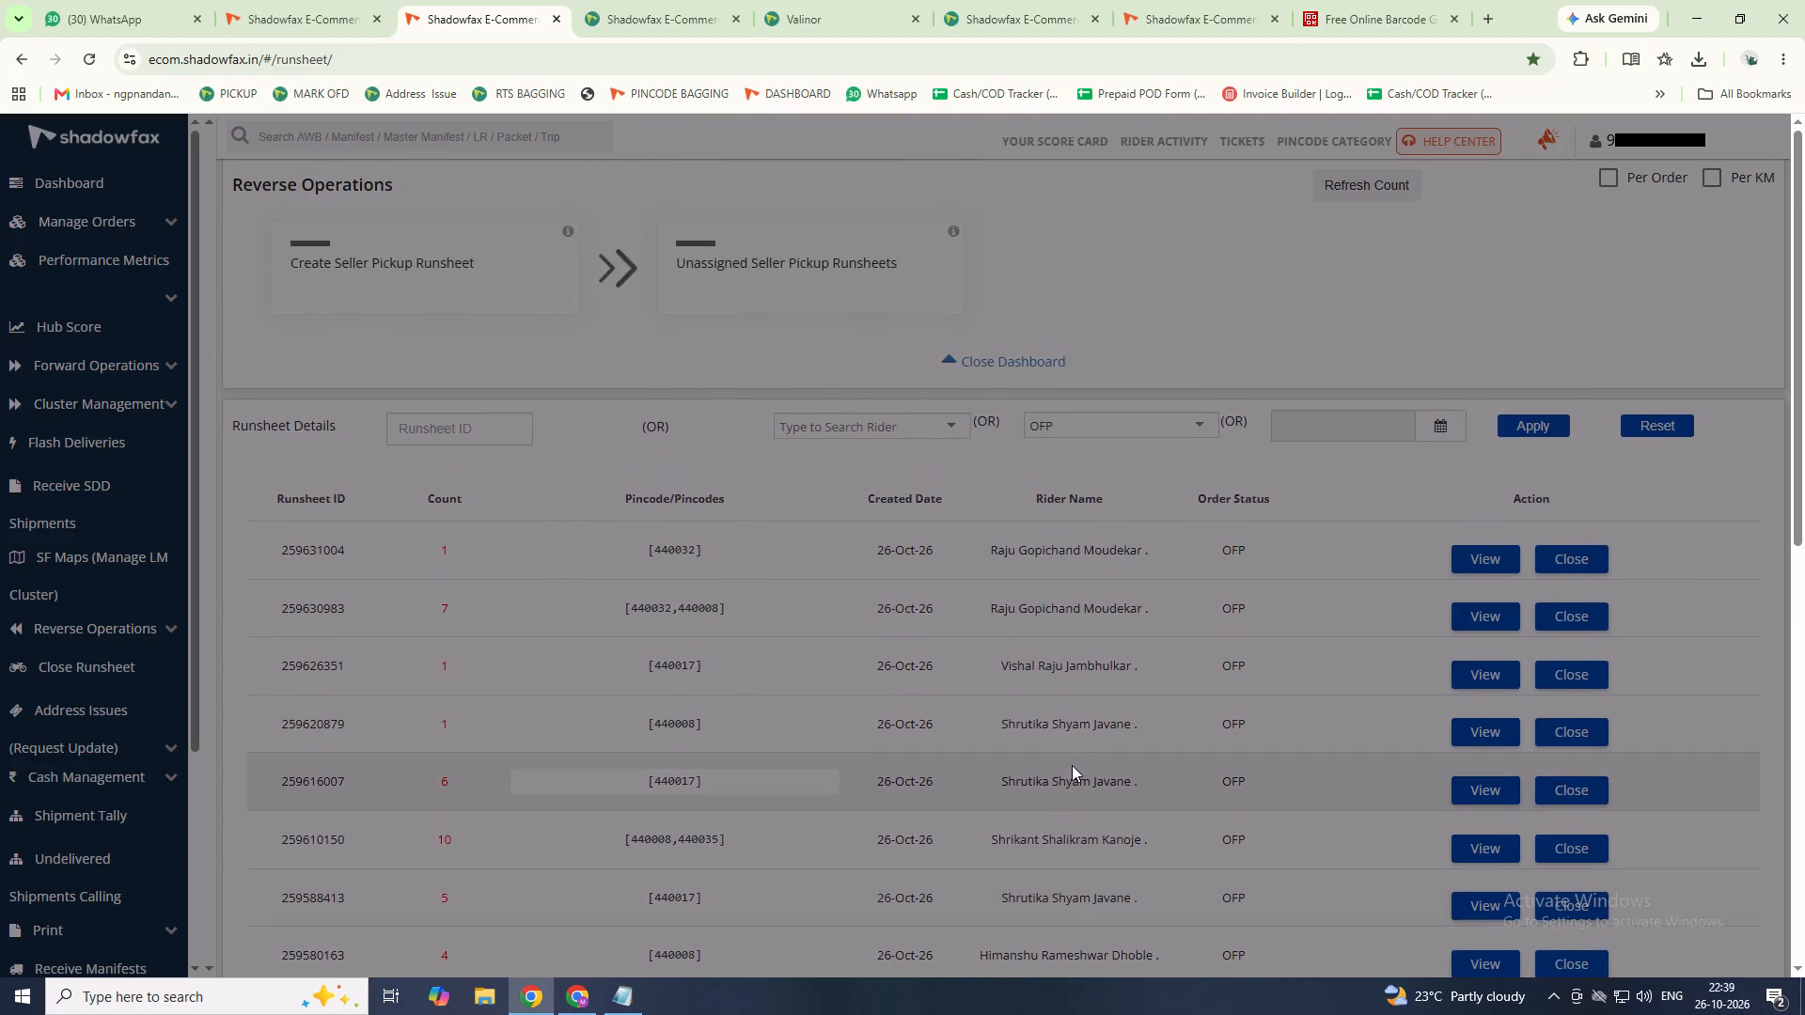
scroll(1174, 678, down, 5)
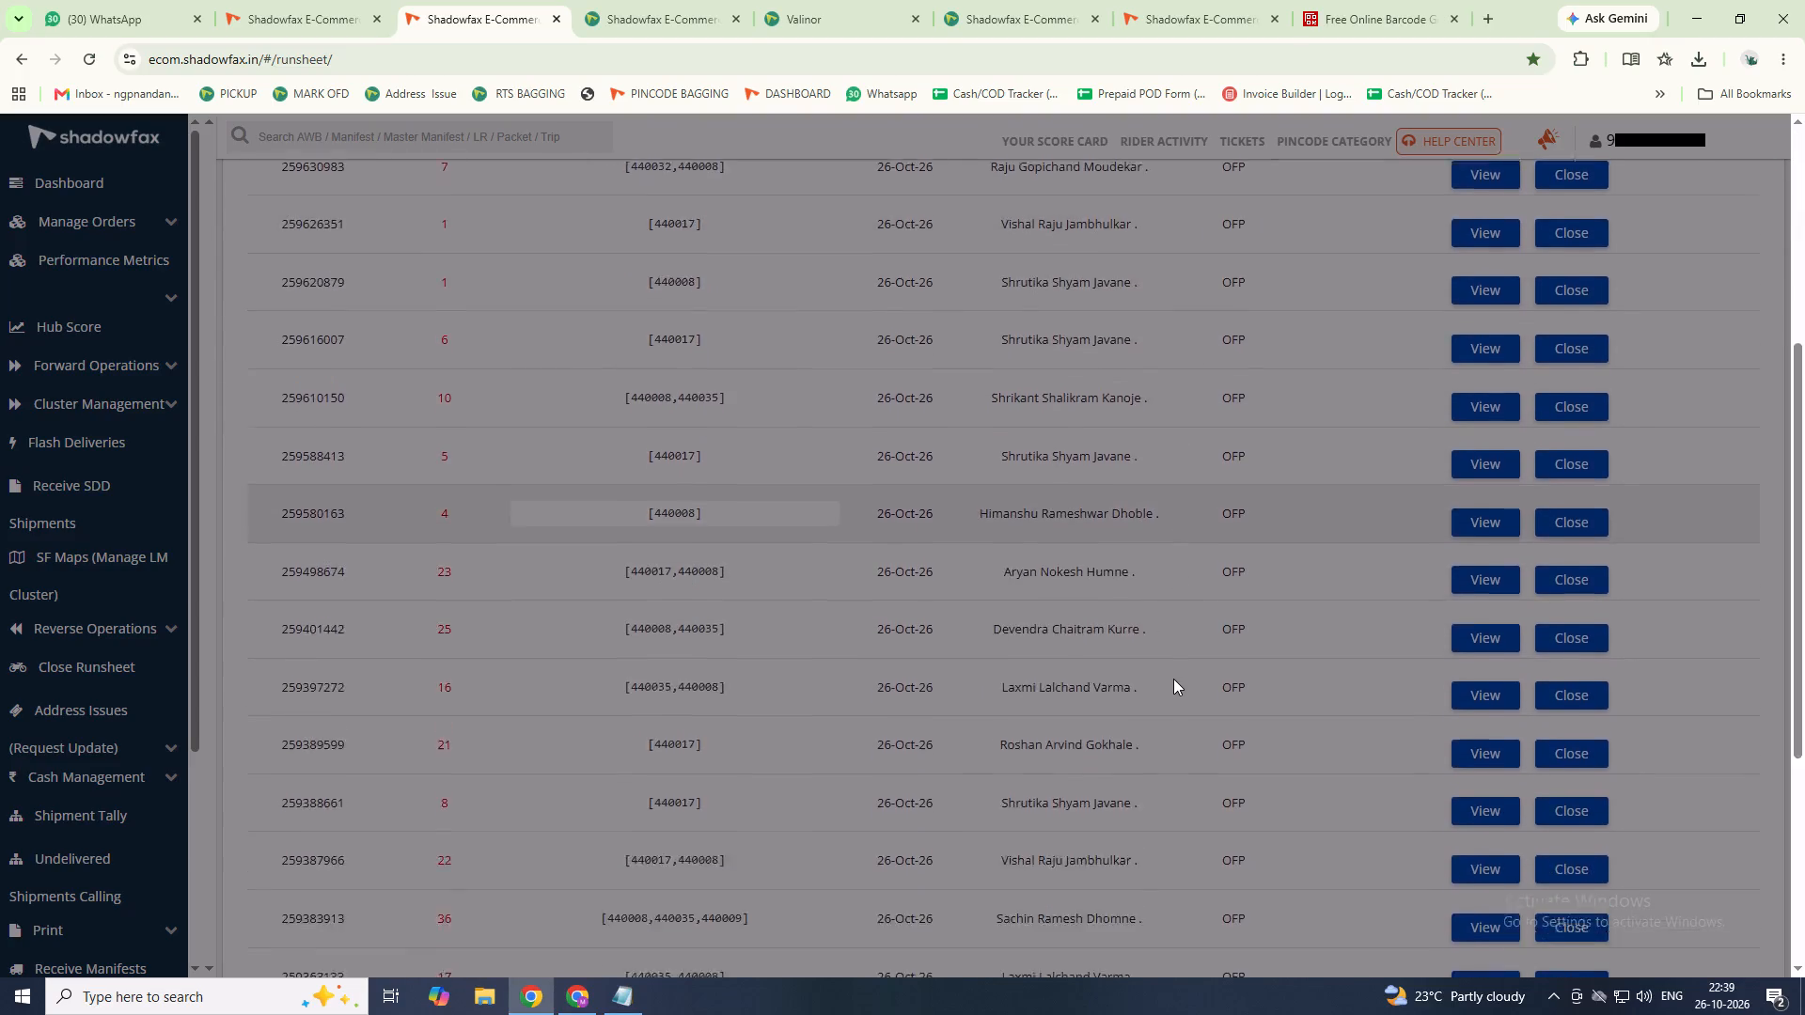
scroll(1172, 679, down, 9)
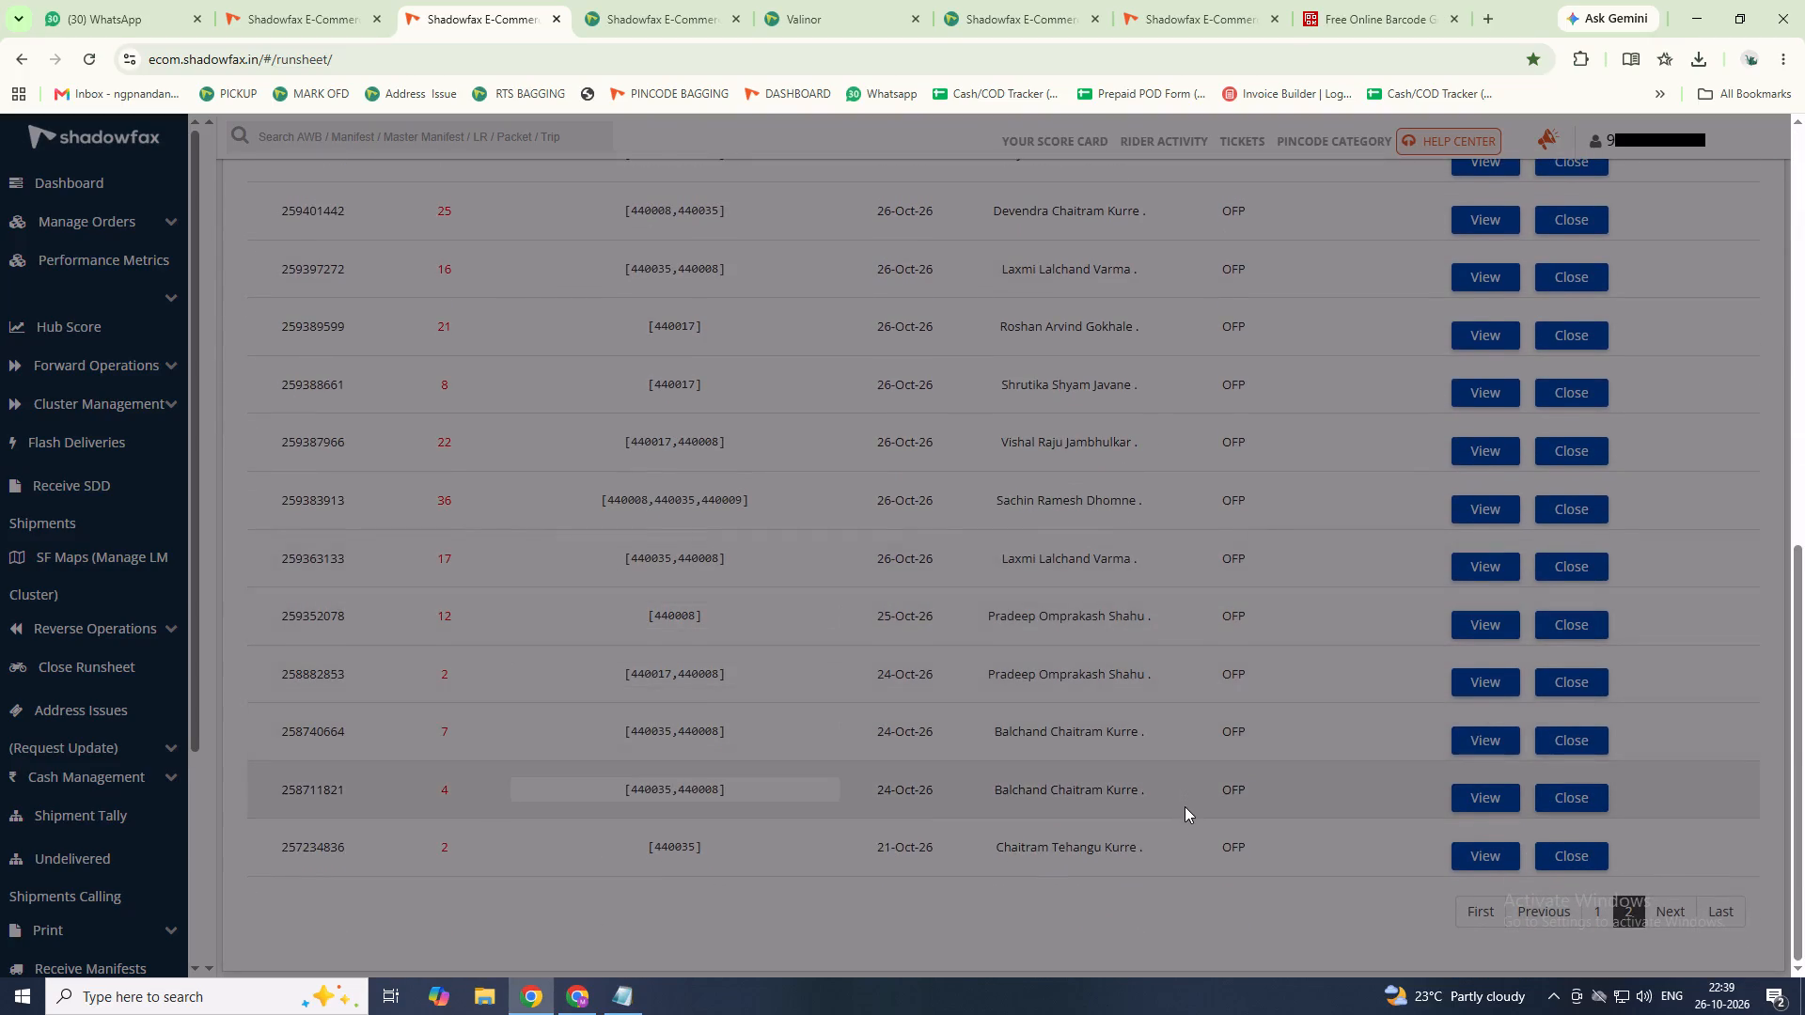
scroll(1185, 806, up, 1)
scroll(1190, 802, down, 5)
click(1660, 919)
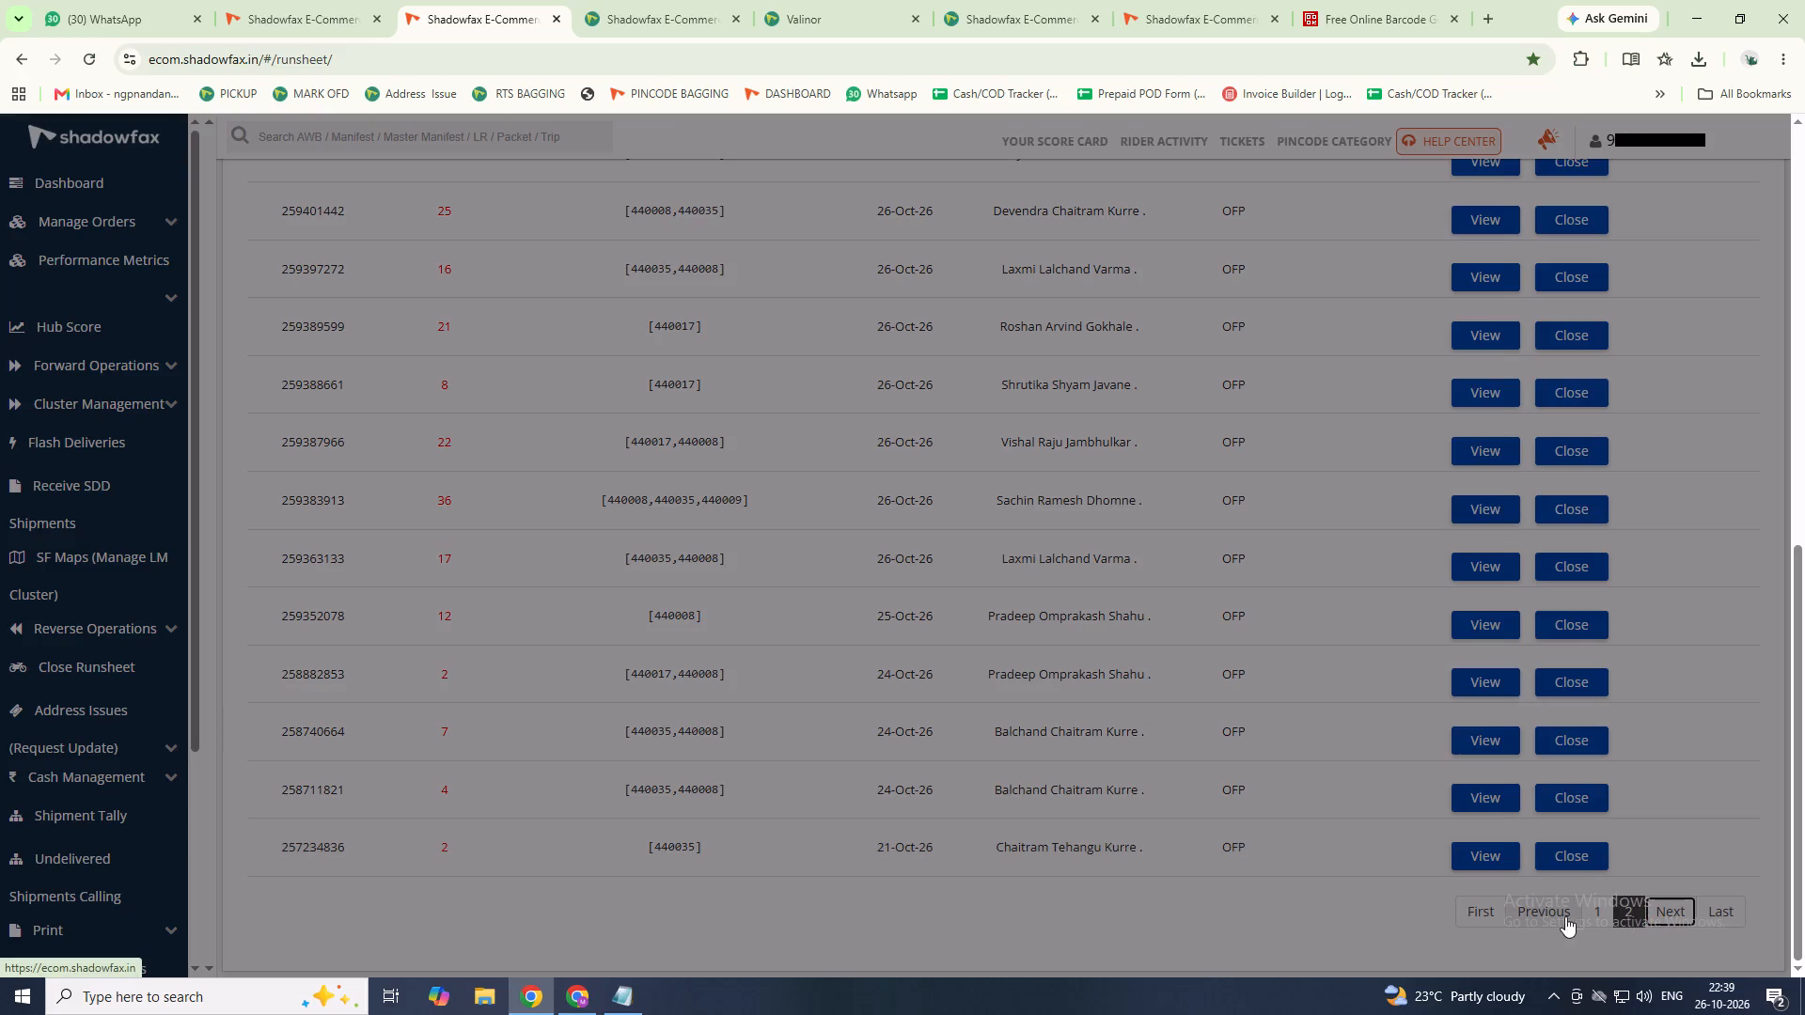
Go back to the first page of OFP runsheets and recheck it for a rider whose runsheets can be closed.
click(1597, 911)
scroll(1491, 885, up, 3)
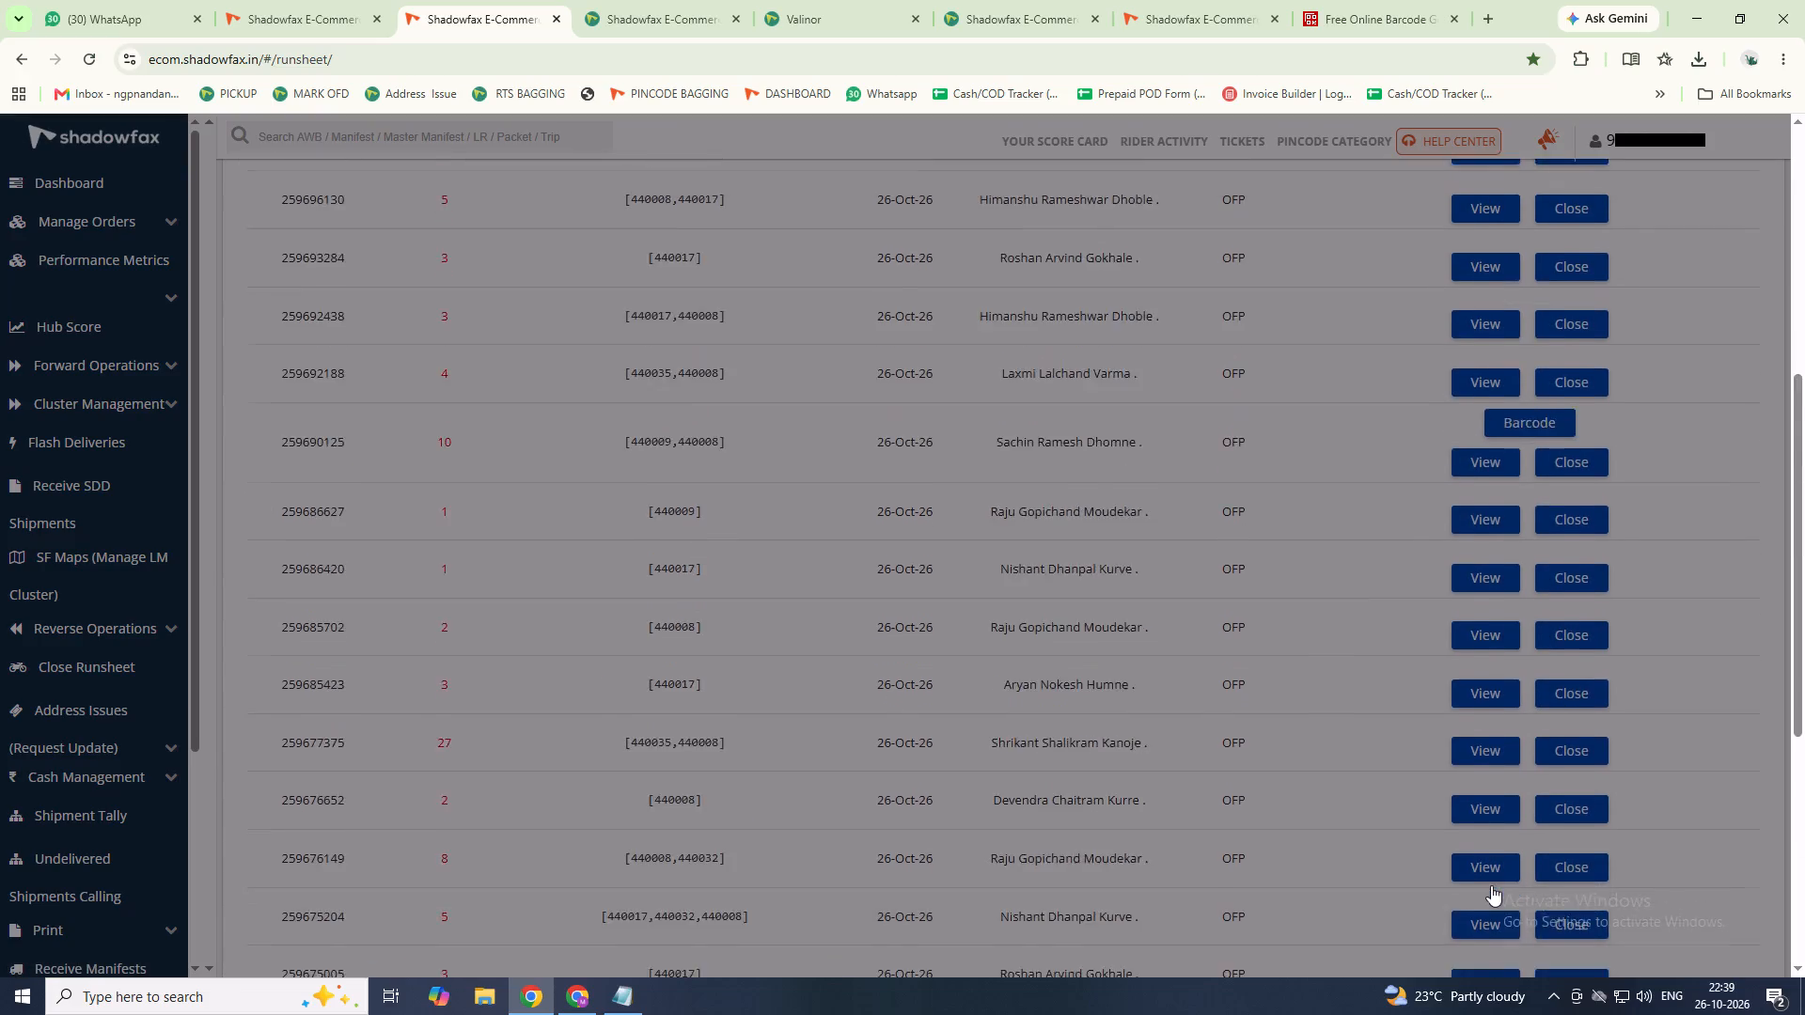
scroll(1491, 885, up, 4)
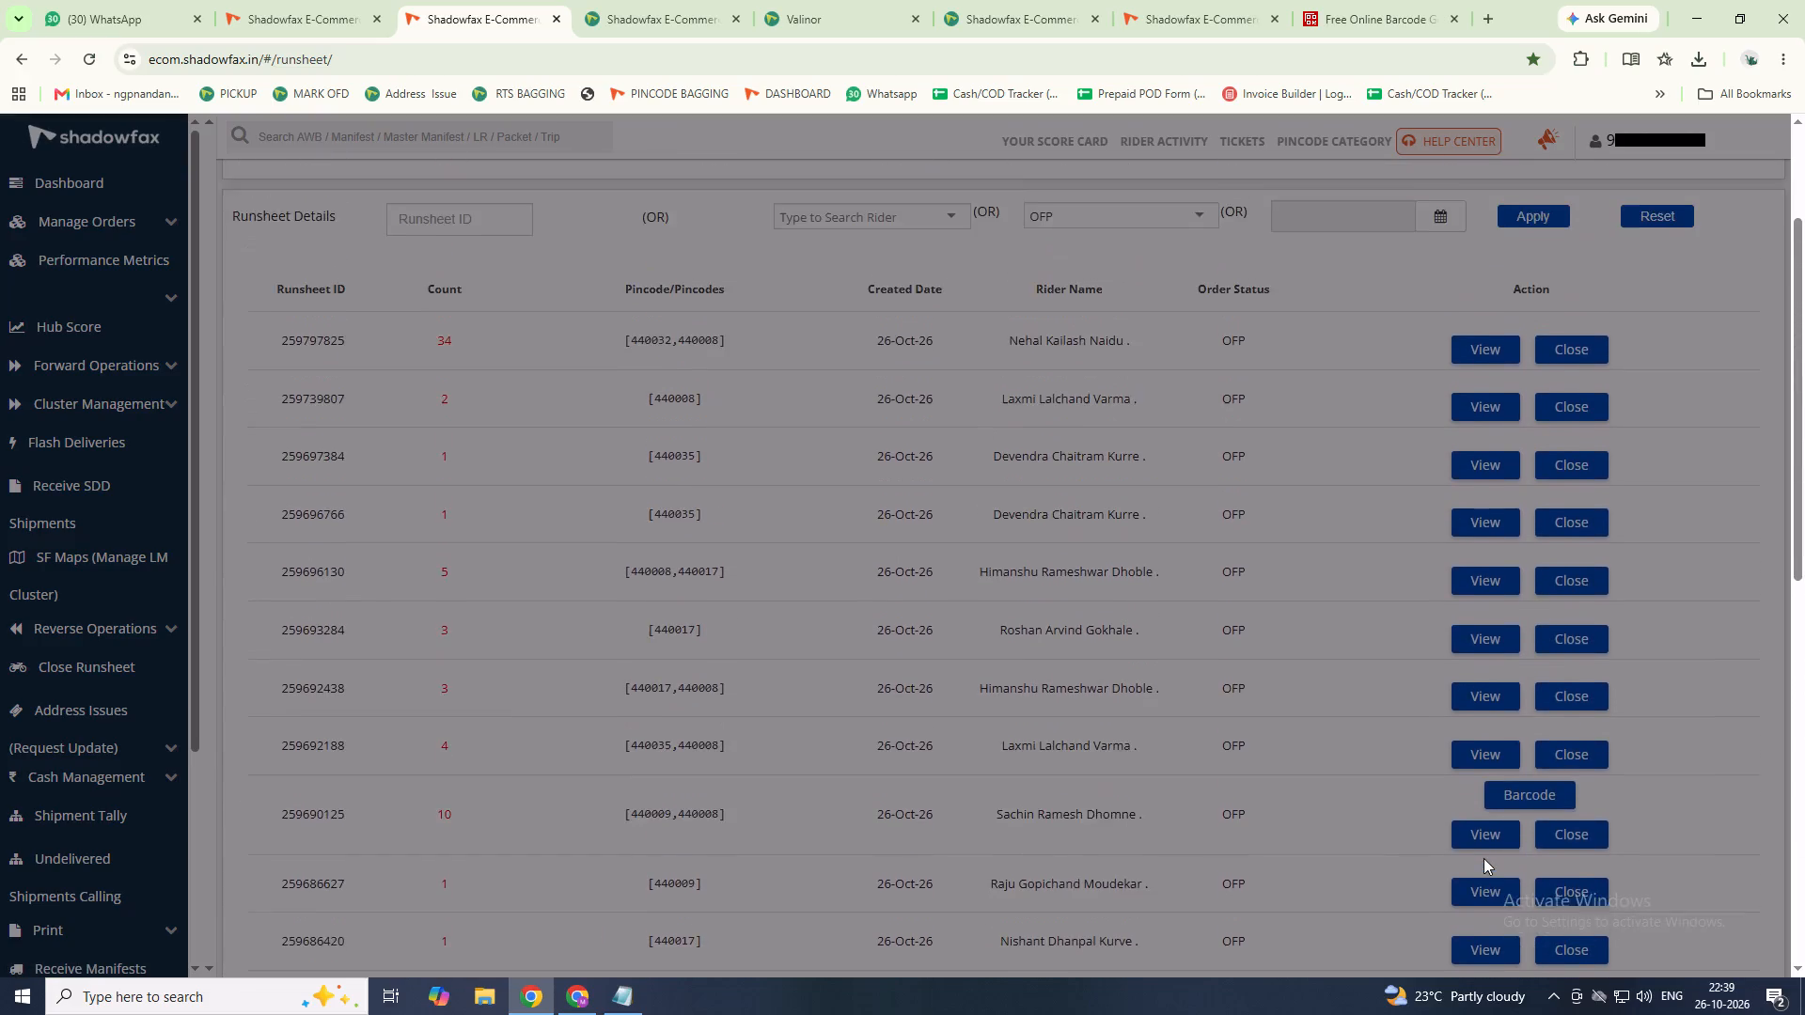
scroll(1483, 858, down, 10)
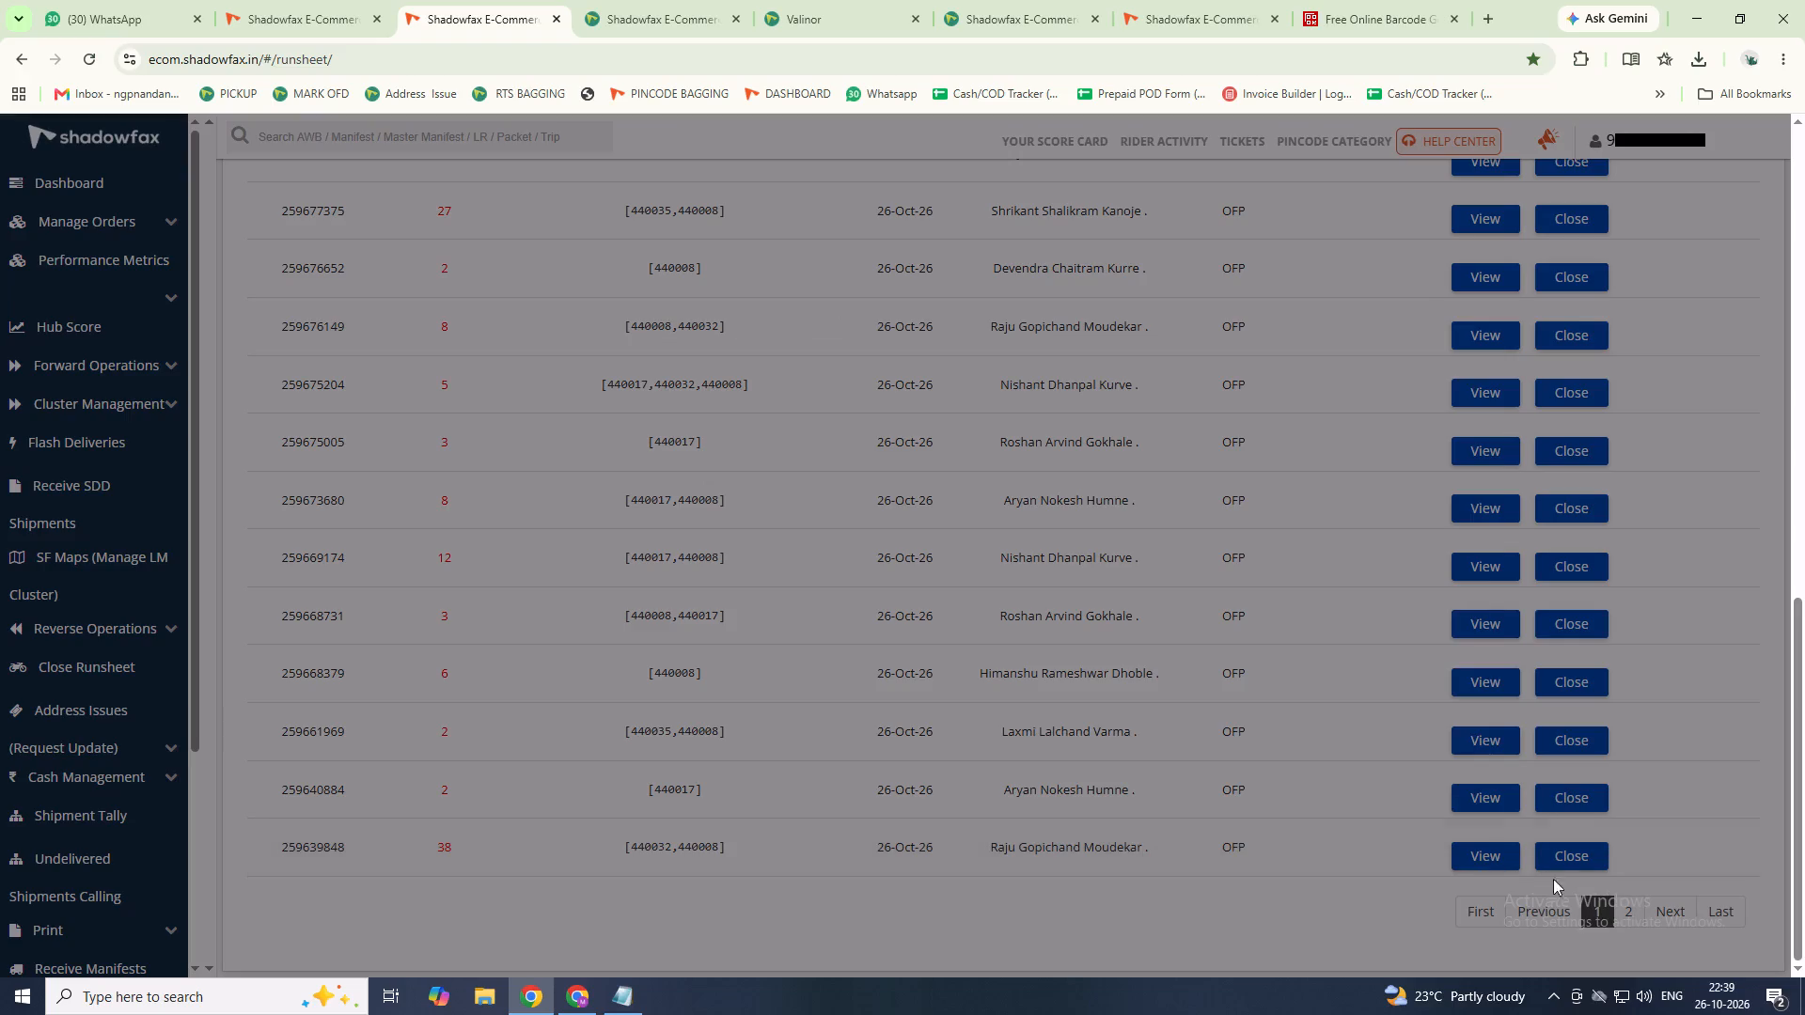
scroll(1531, 866, up, 2)
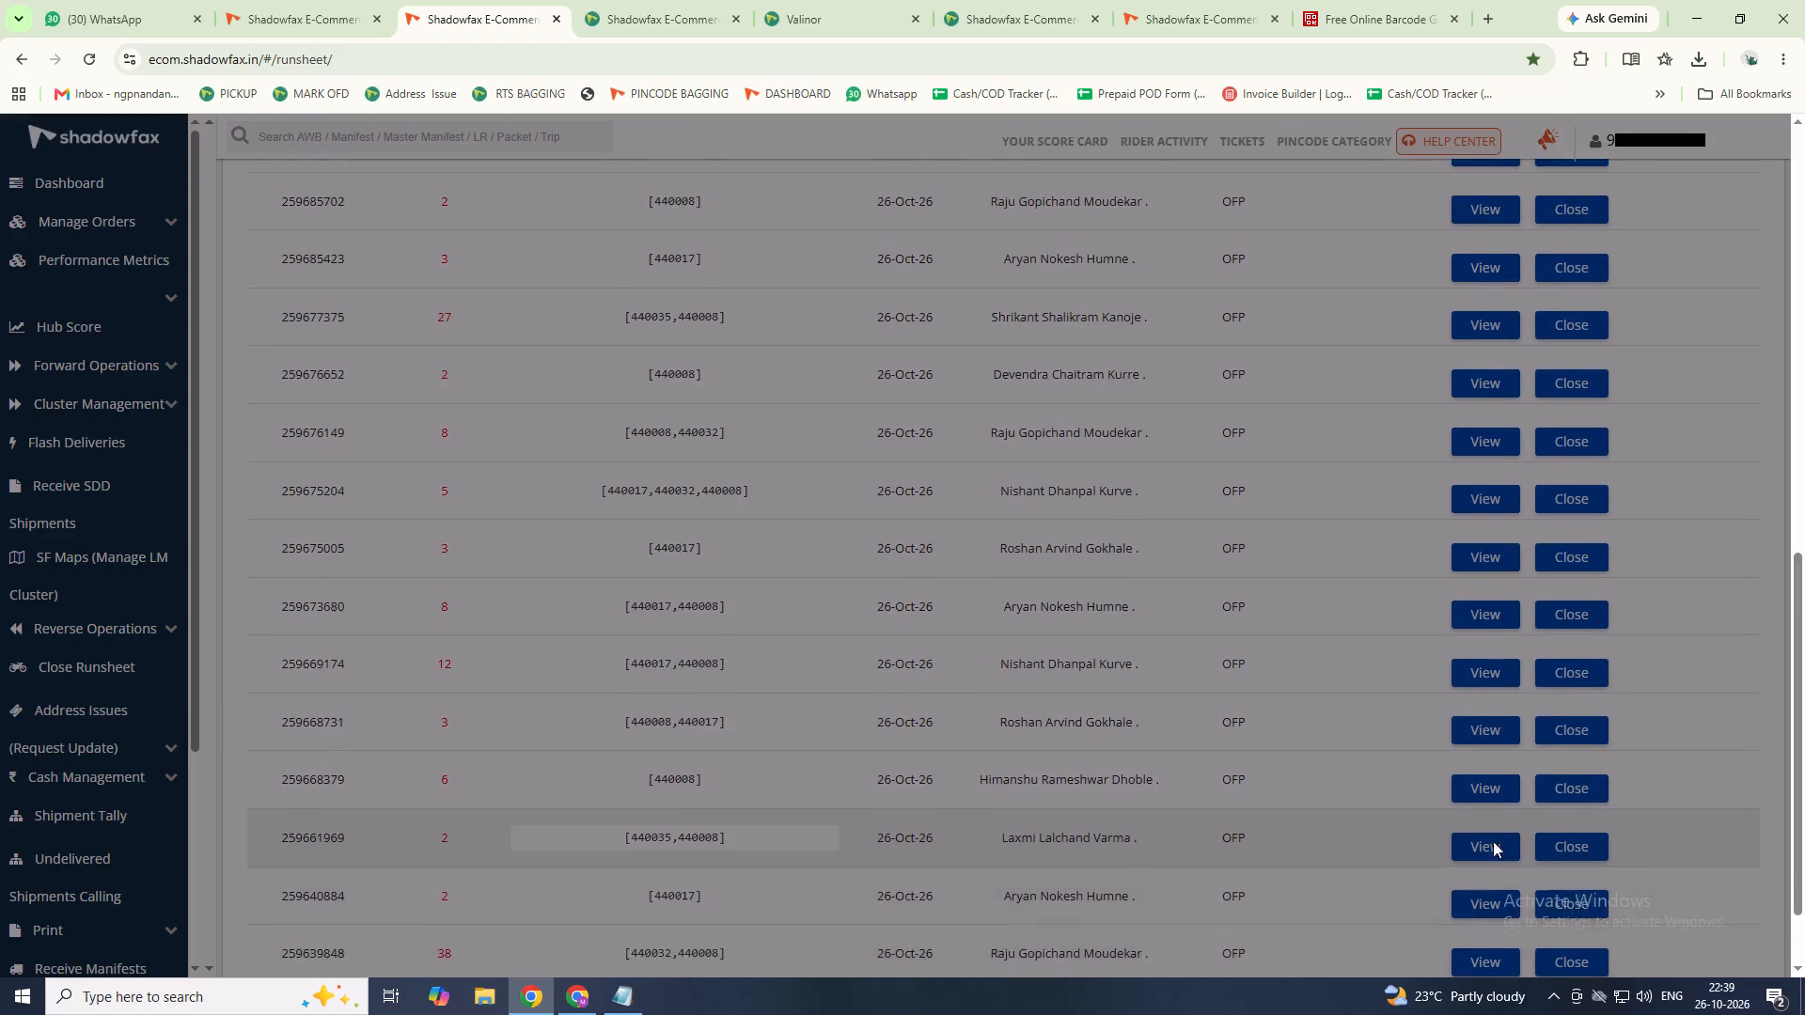
scroll(1493, 841, up, 2)
scroll(1406, 811, up, 1)
scroll(1170, 691, up, 1)
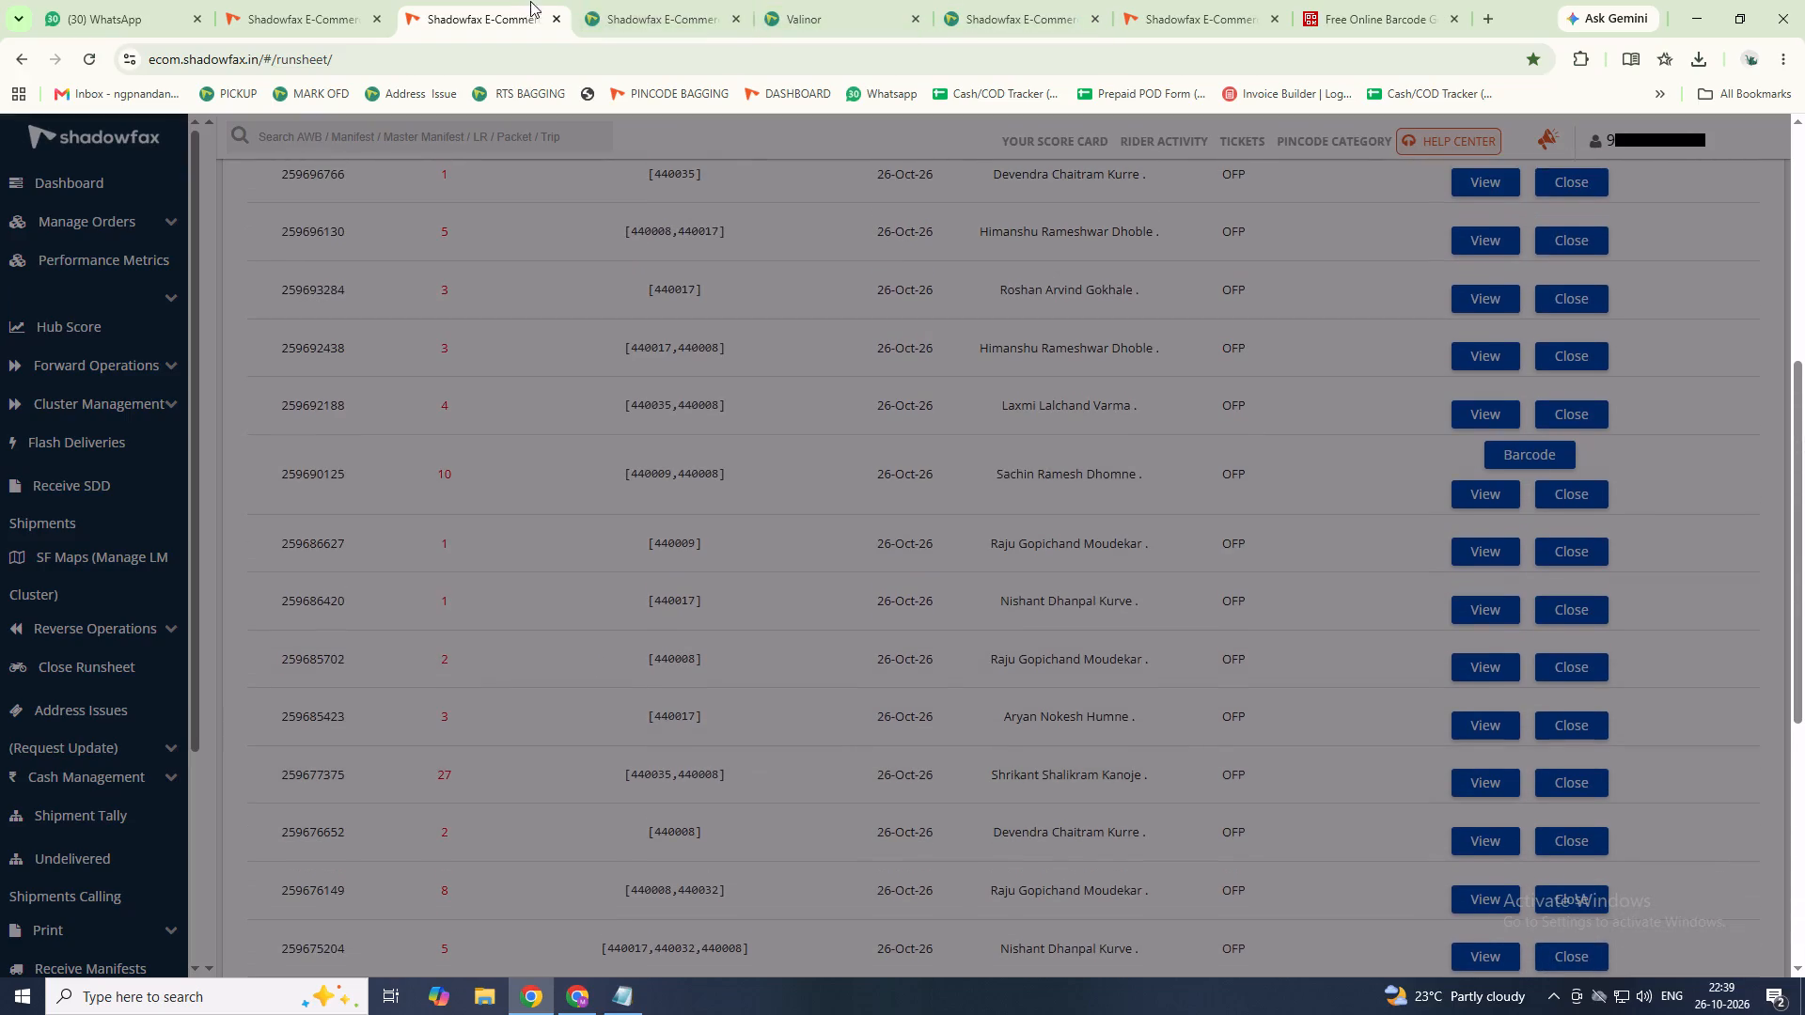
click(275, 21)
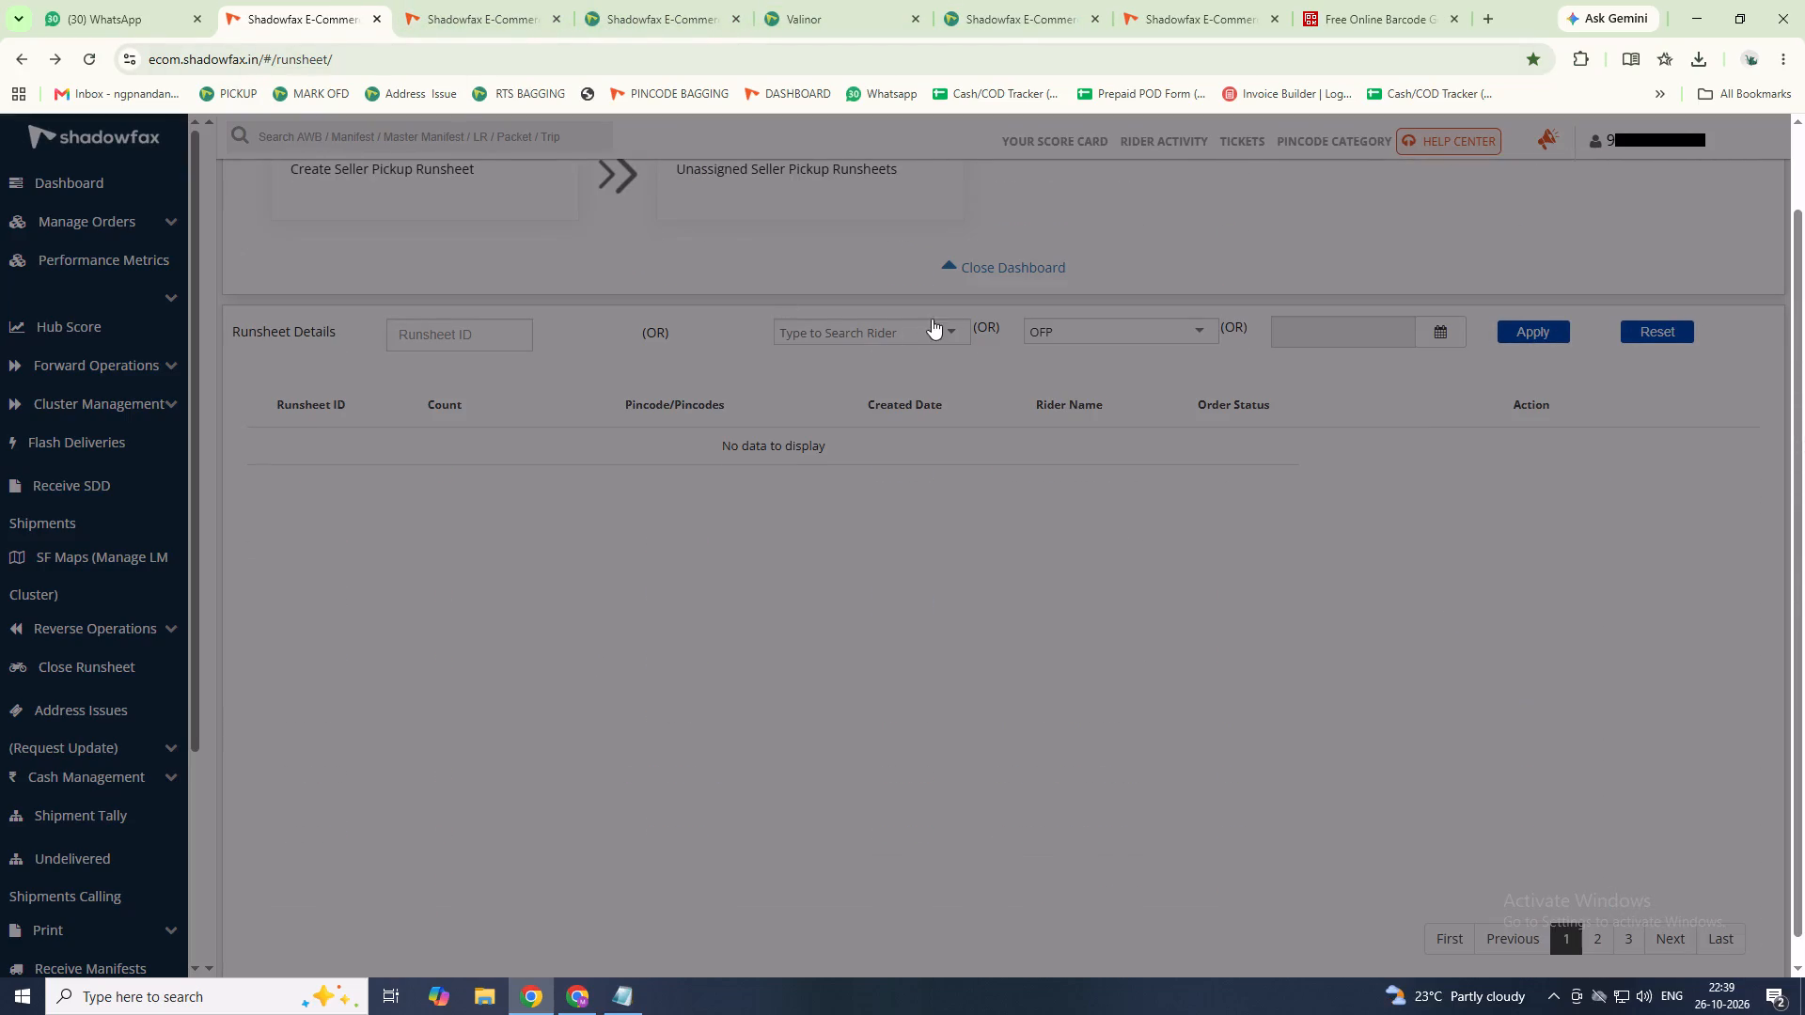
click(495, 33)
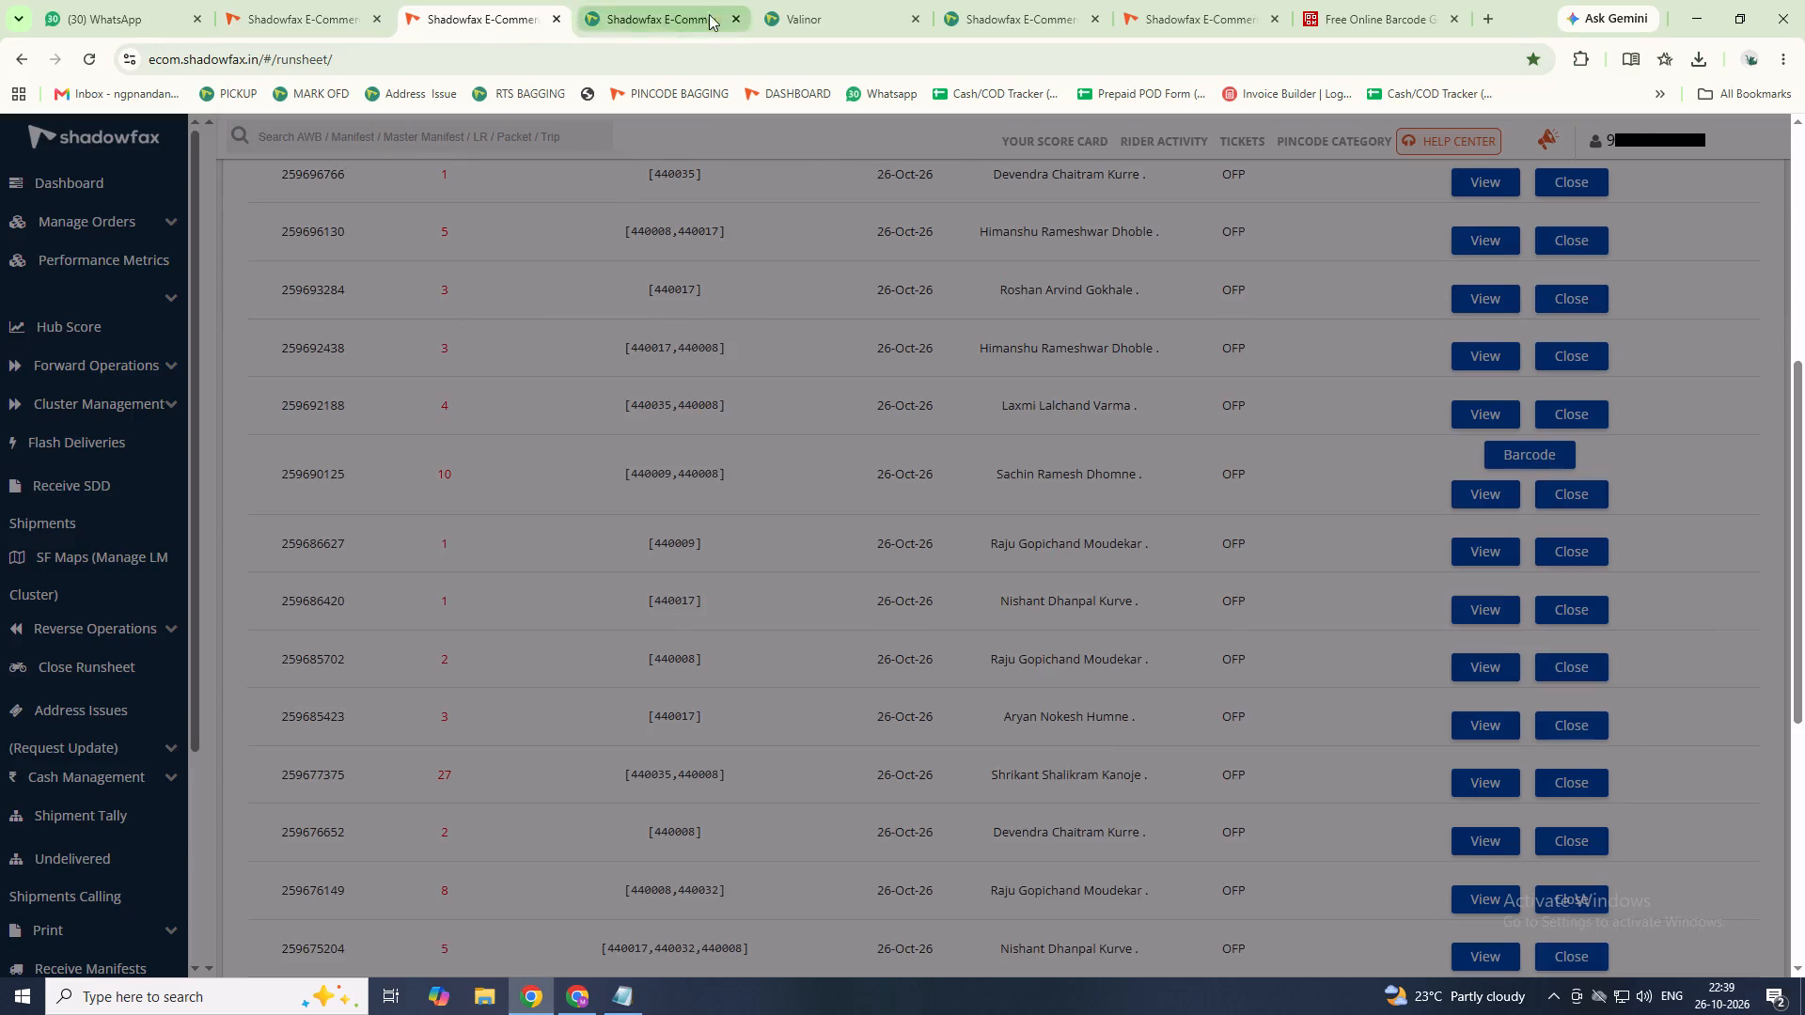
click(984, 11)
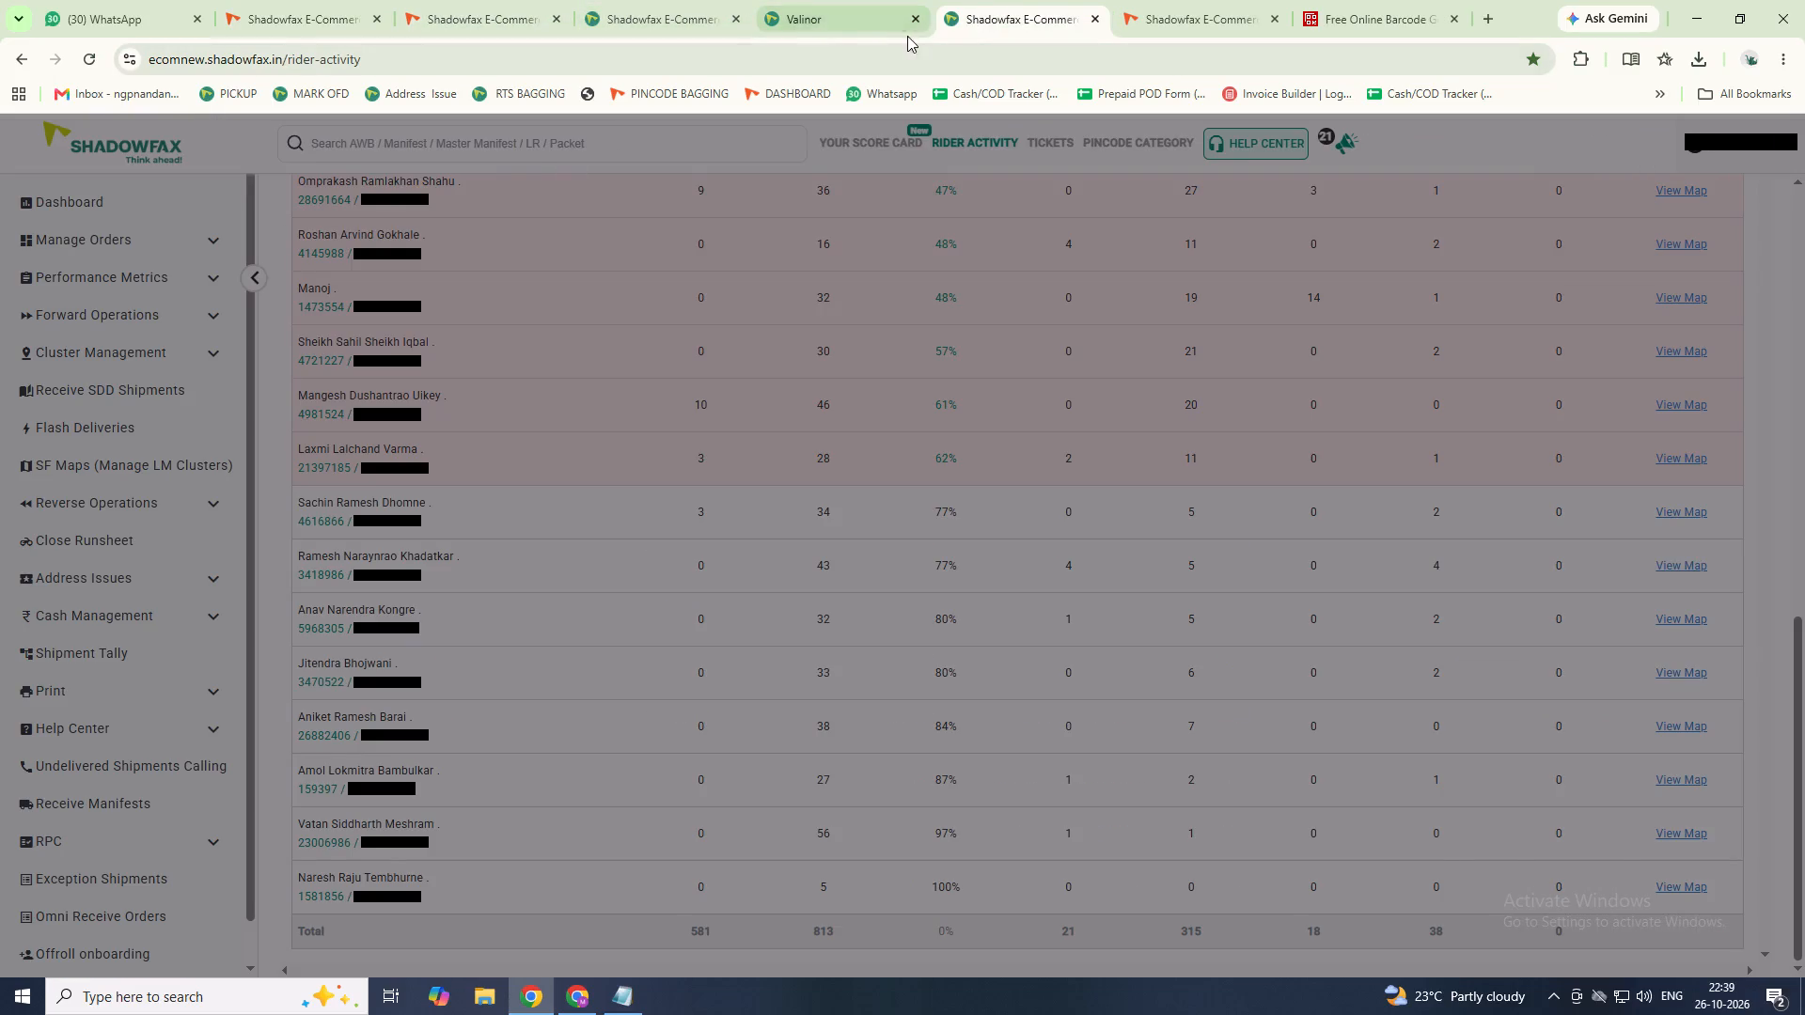
From the hub dashboard, start a Reverse runsheet closure for the rider matching "SACH" and advance to the Update Unscanned Shipments stage.
click(1234, 12)
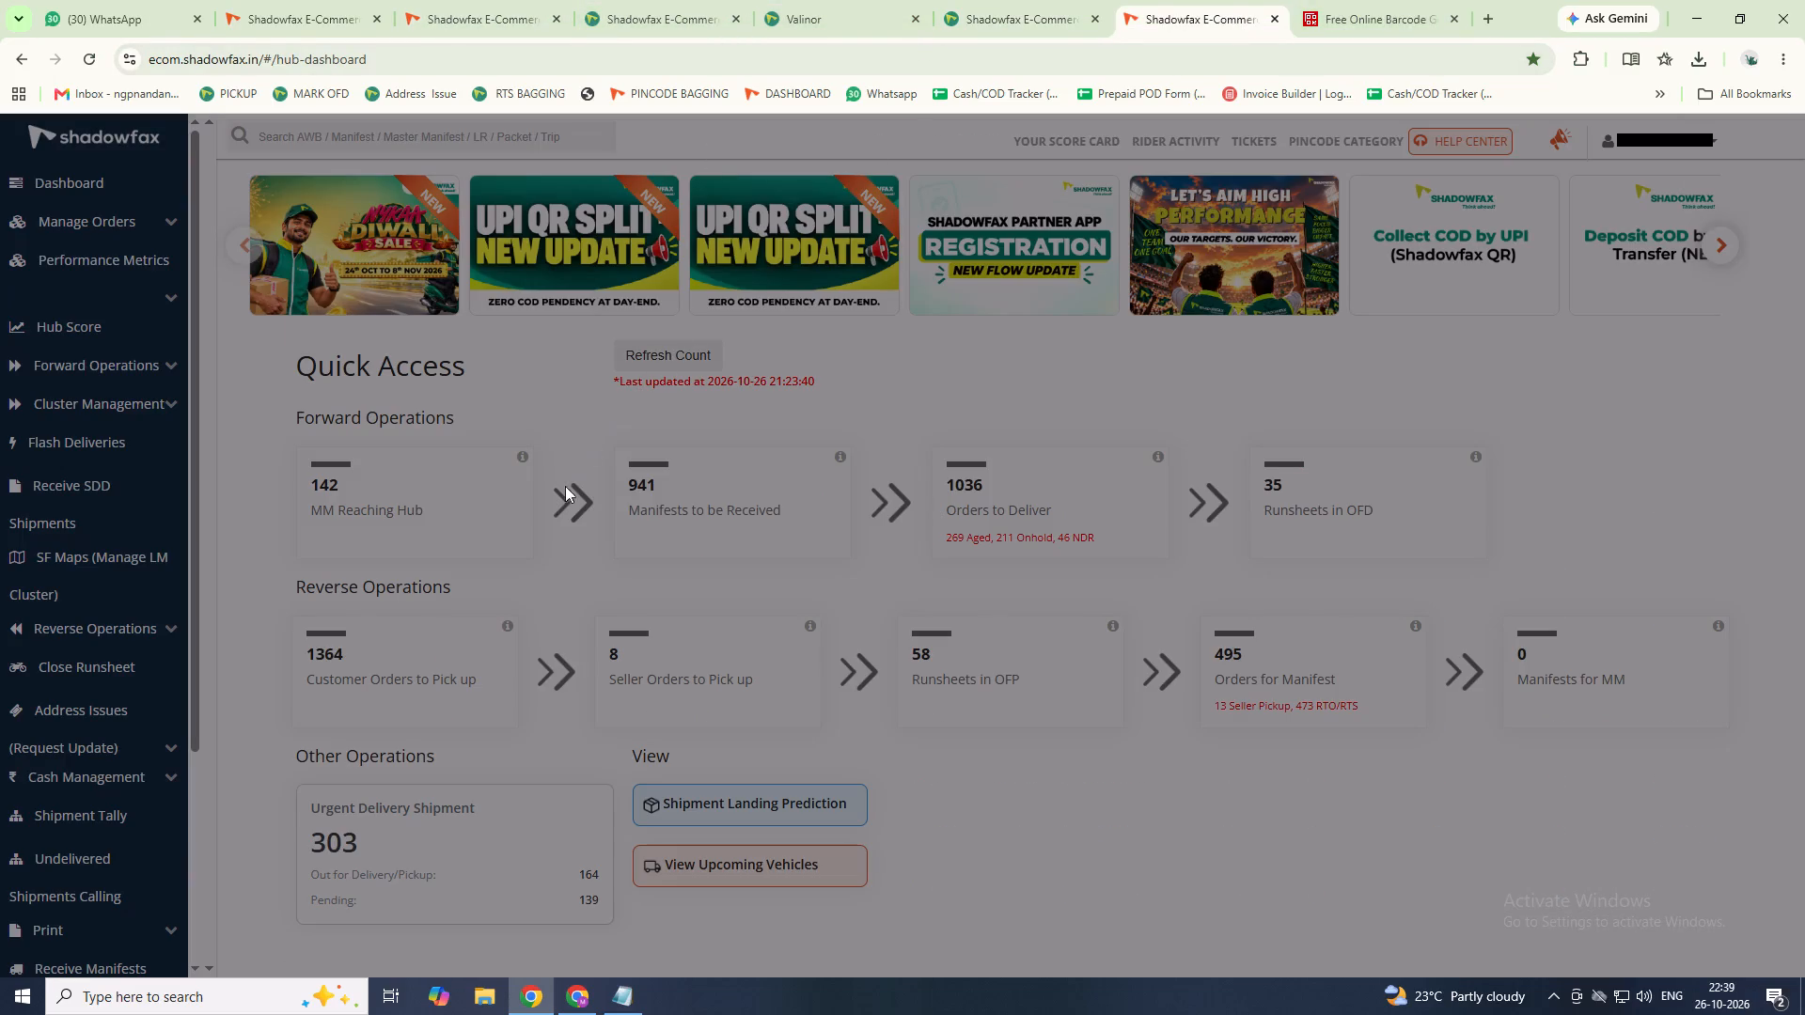
click(74, 683)
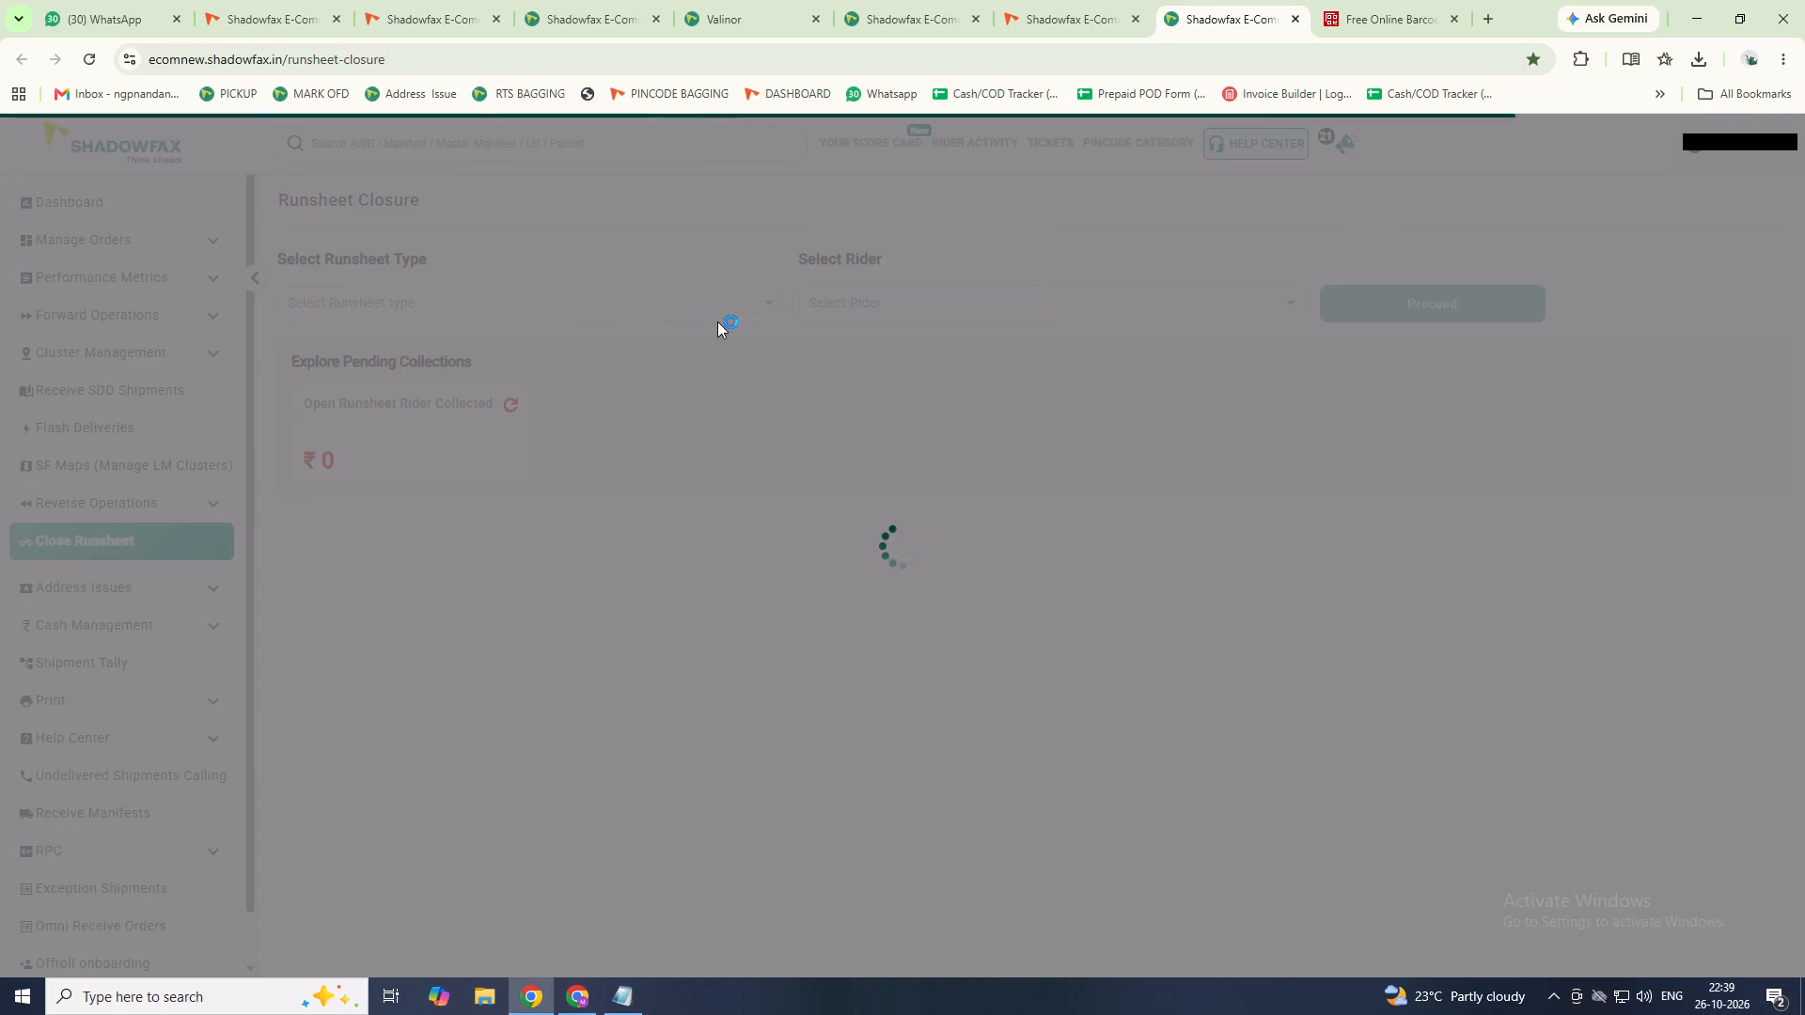
click(728, 309)
drag(753, 278, 746, 293)
click(715, 311)
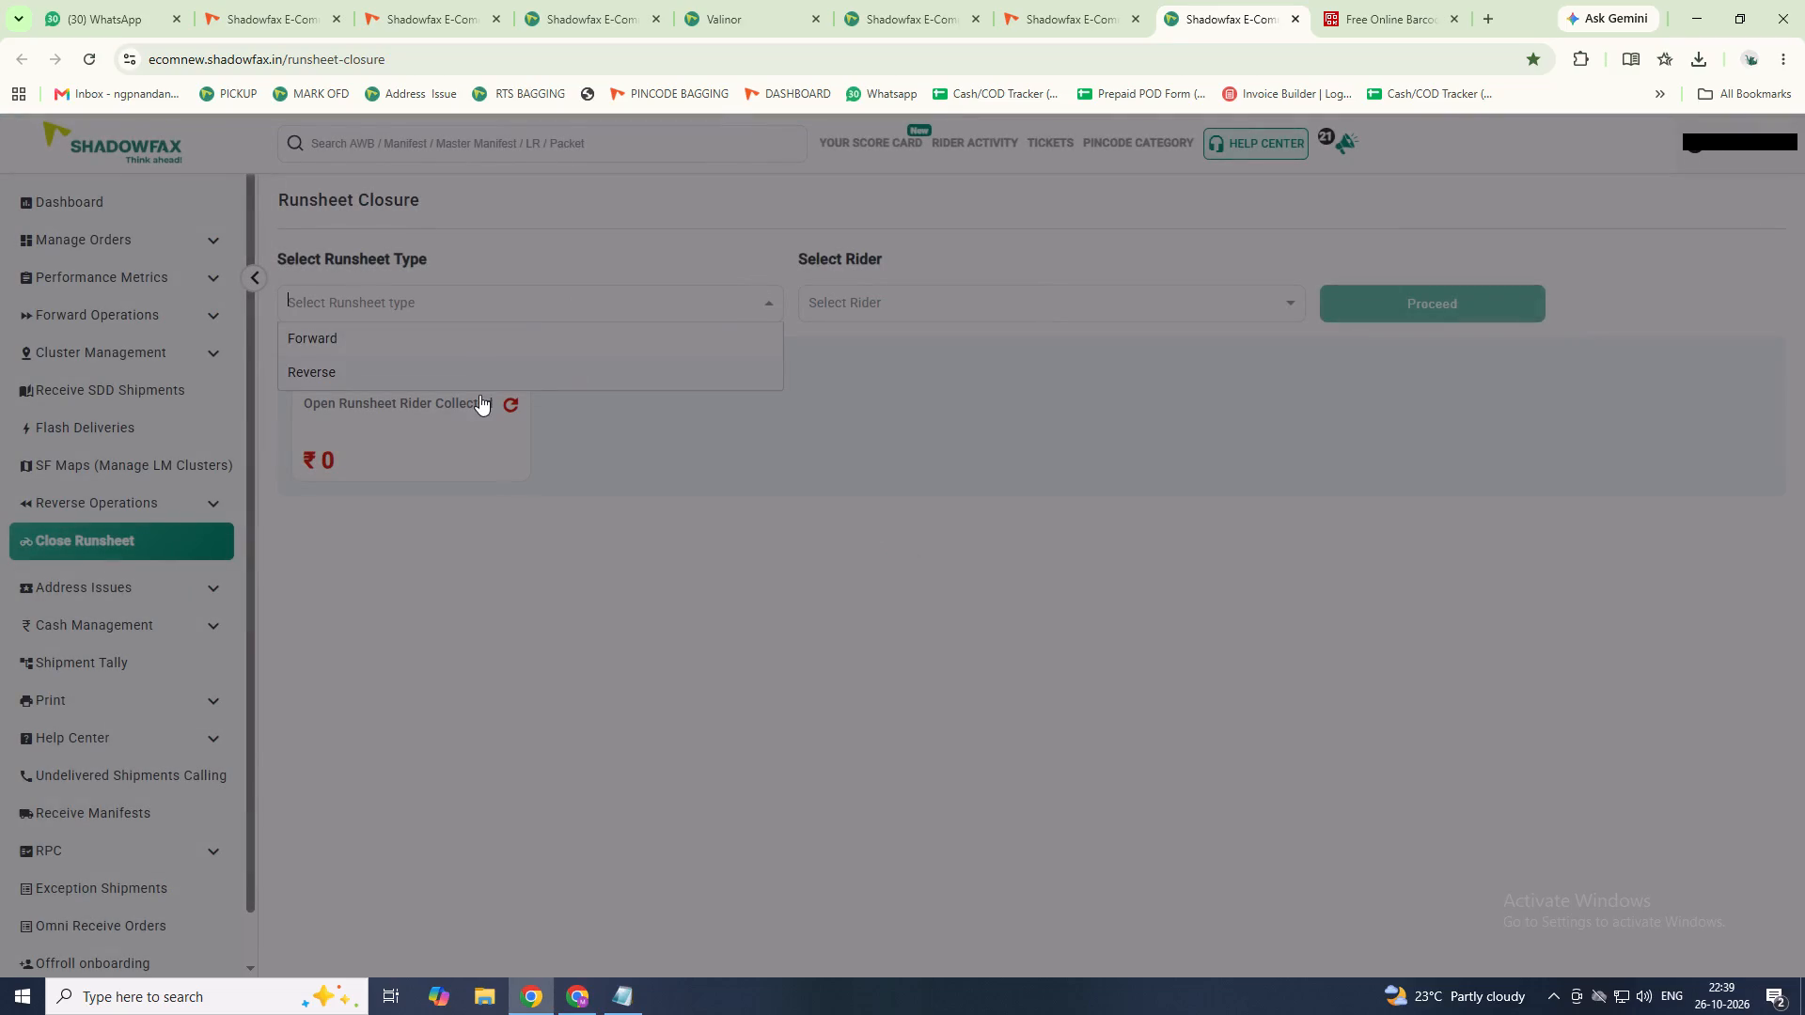
click(481, 386)
click(998, 302)
text(SACH)
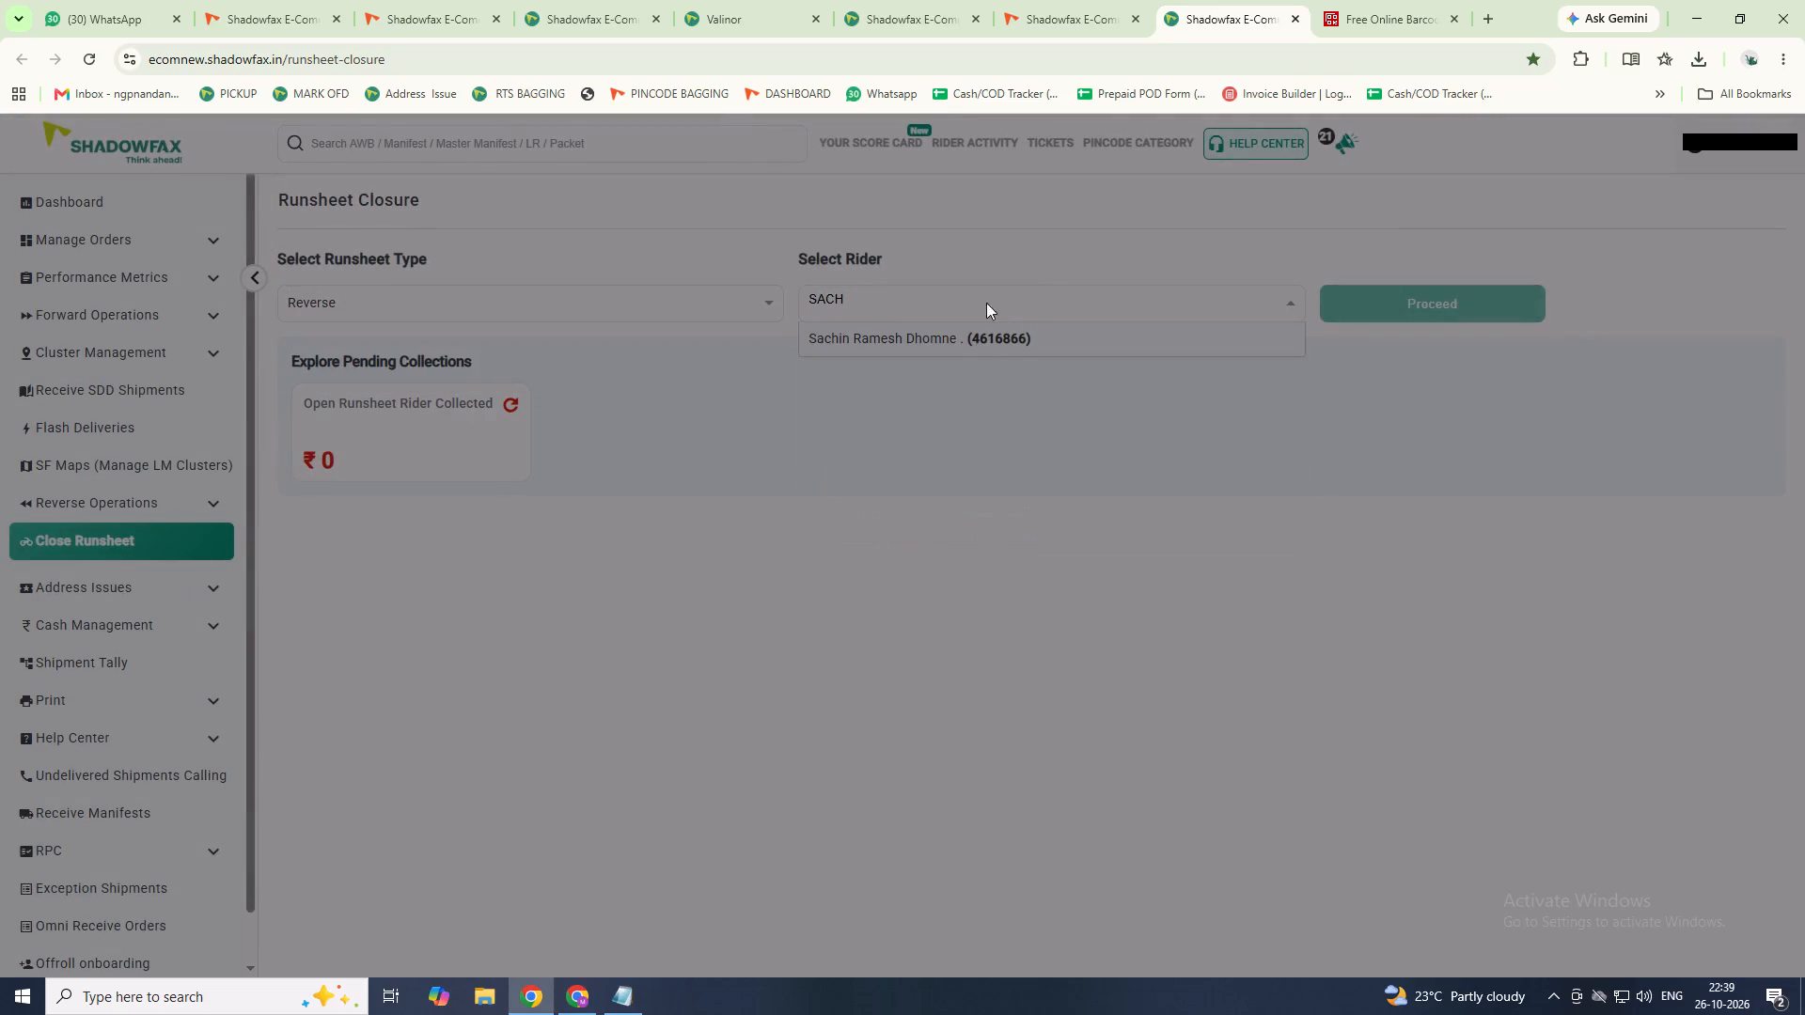
click(983, 344)
click(1446, 313)
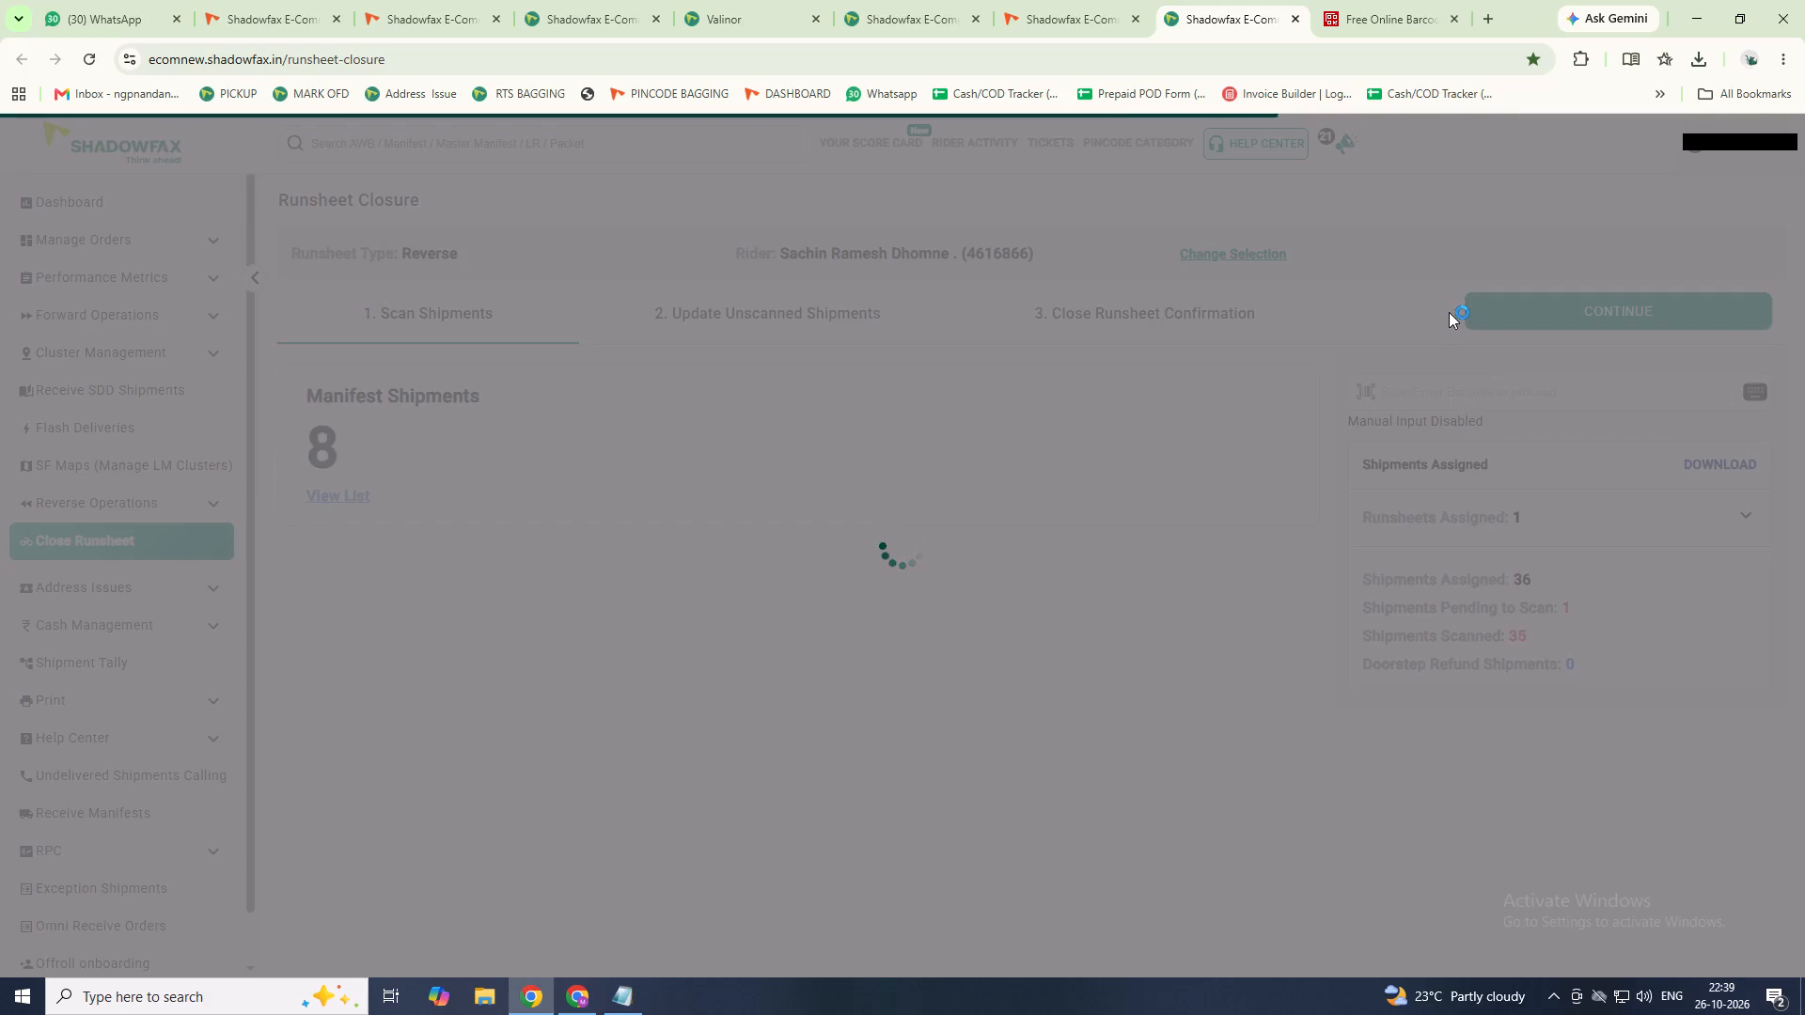
click(1546, 306)
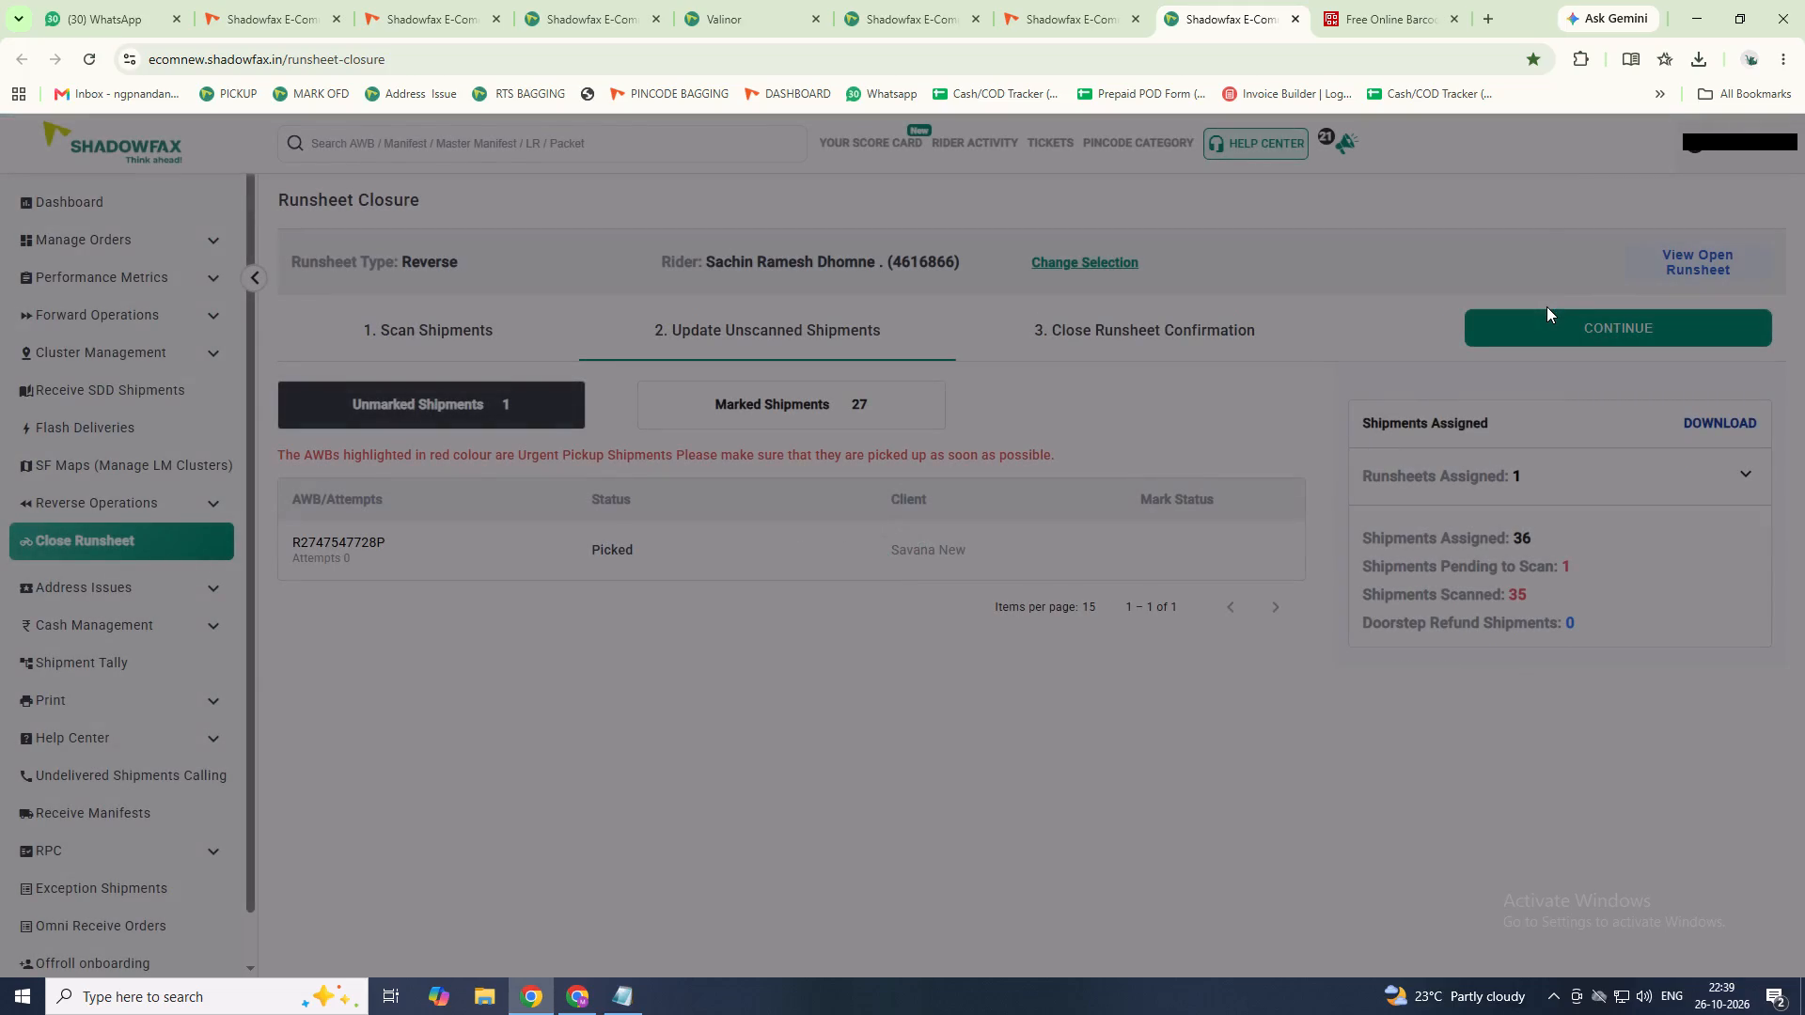
Check the selected rider's Close Runsheet Confirmation stage and return to the Scan Shipments stage without closing the runsheet.
click(1550, 316)
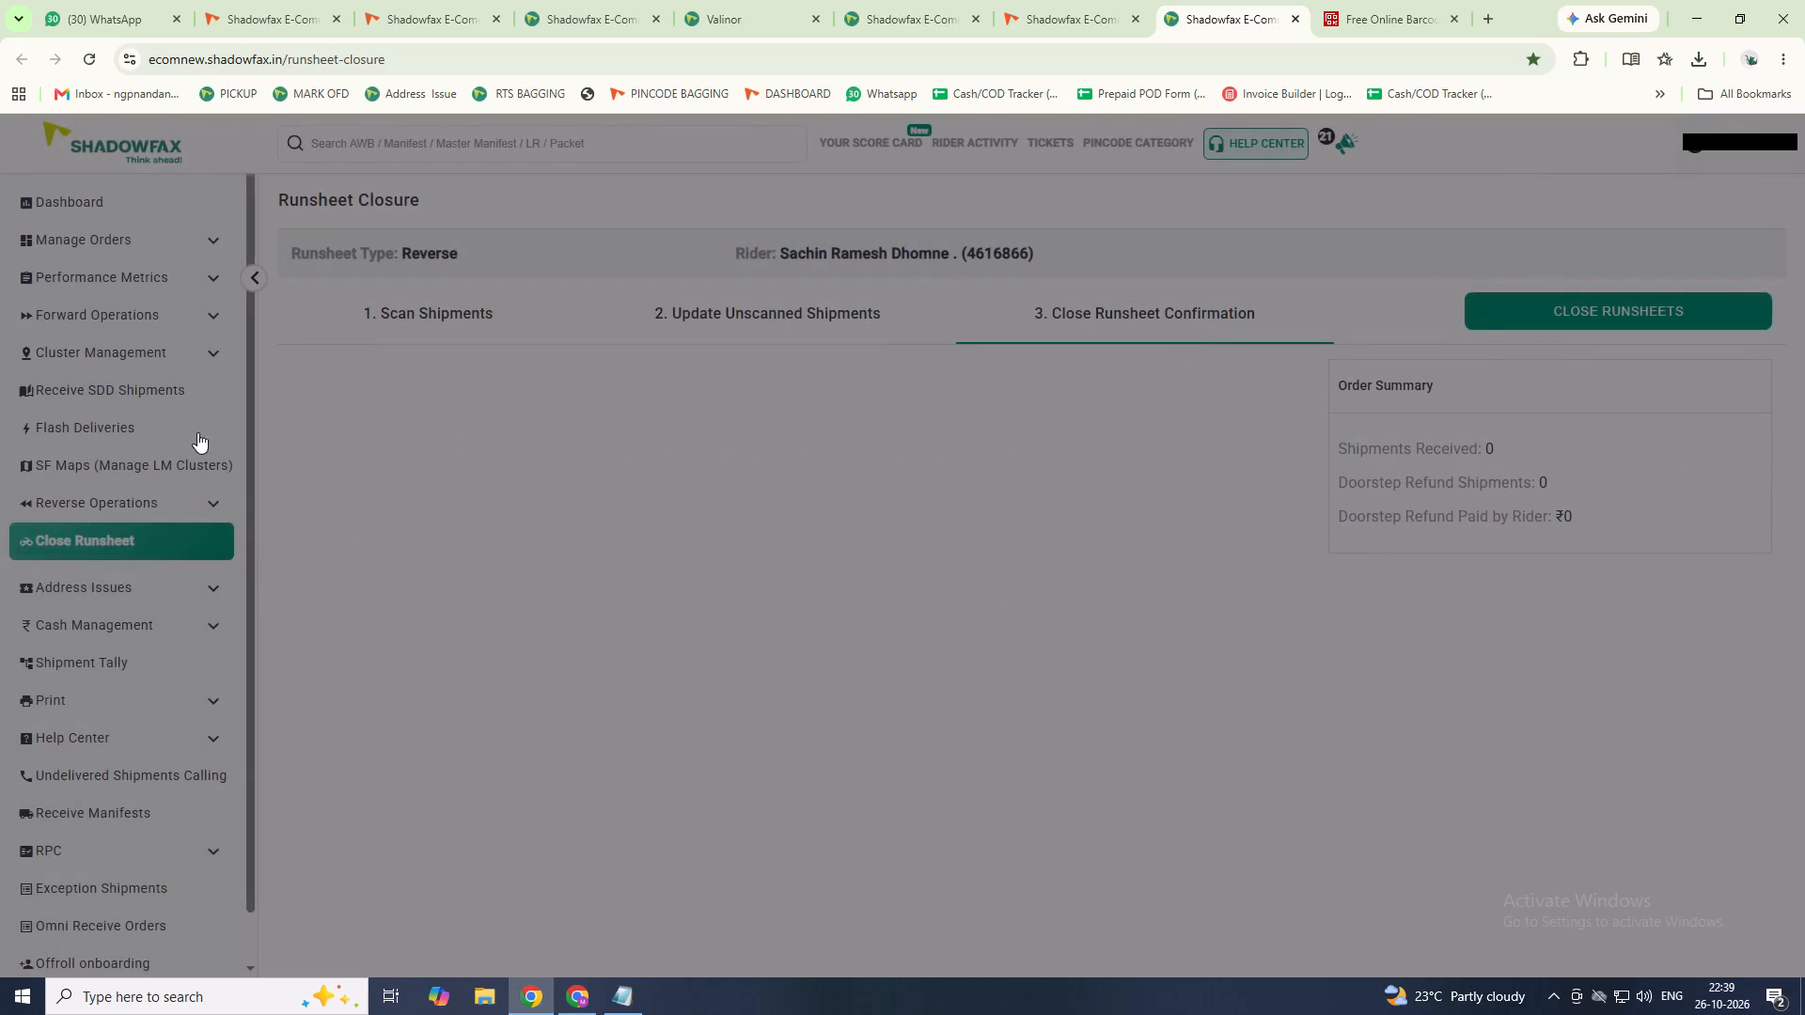
click(449, 306)
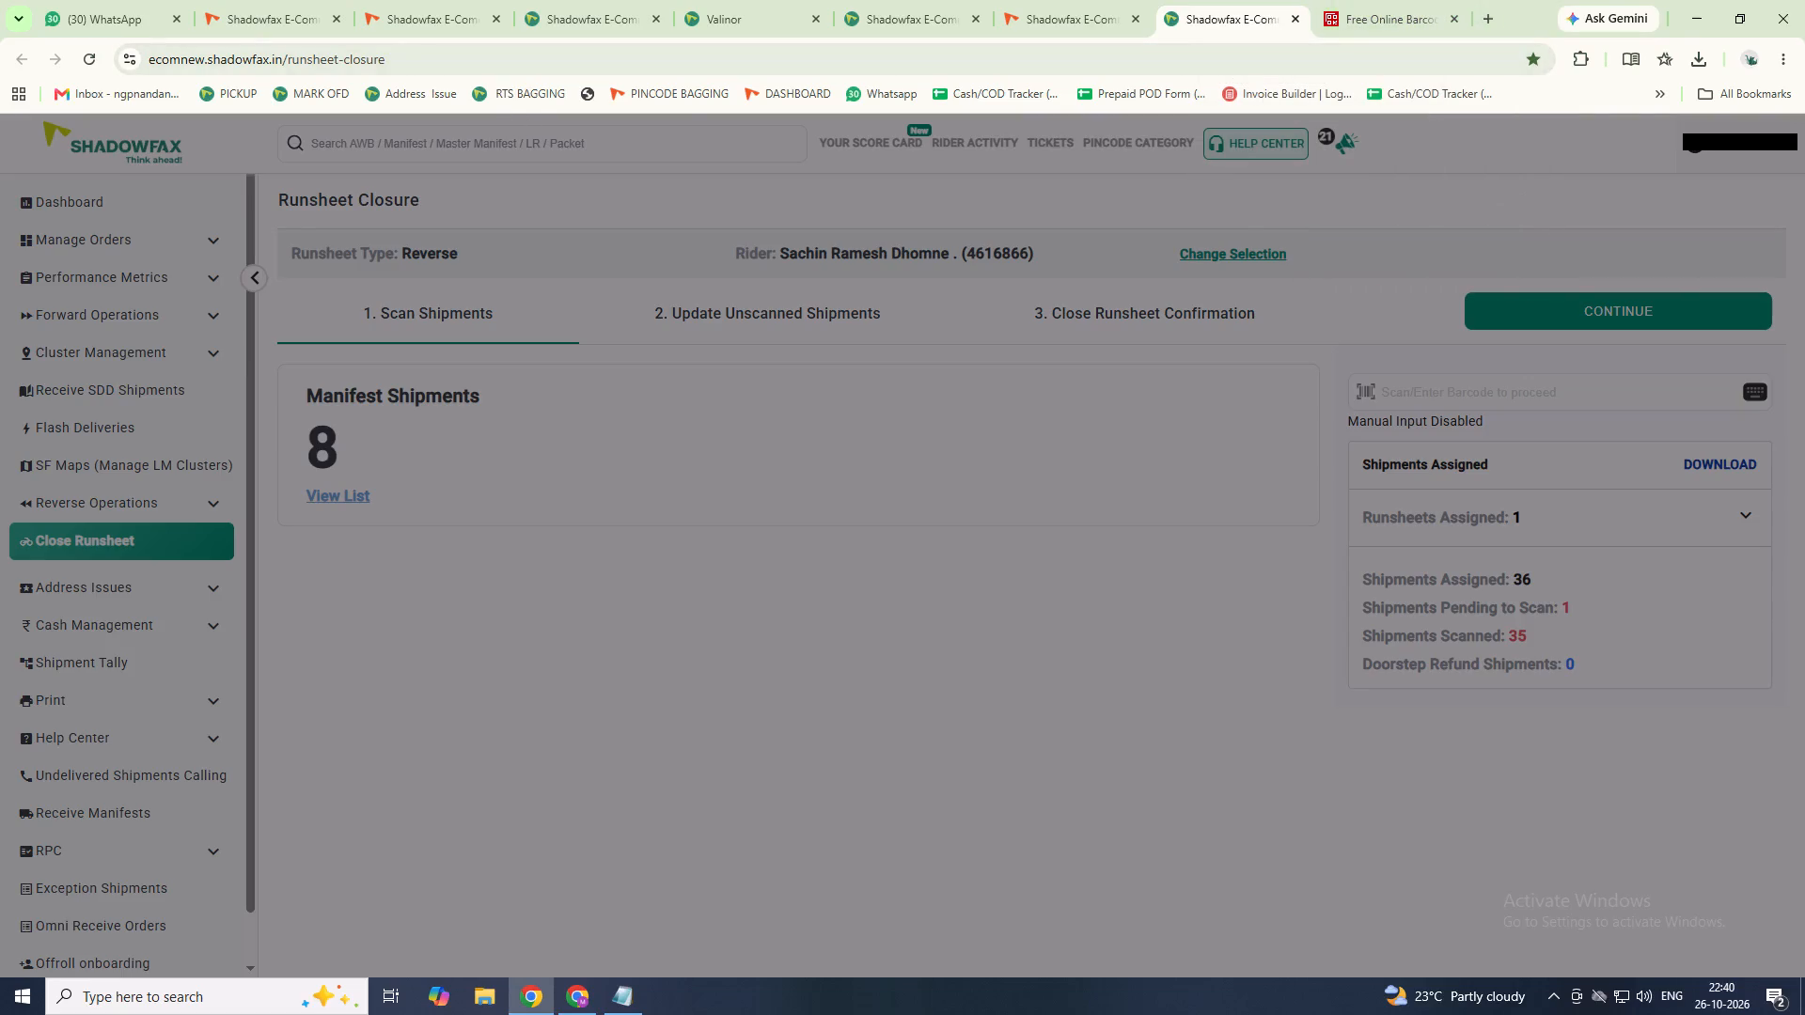
From the hub dashboard, open Runsheets in OFP and filter the runsheet list by the OFP status.
click(767, 94)
click(790, 93)
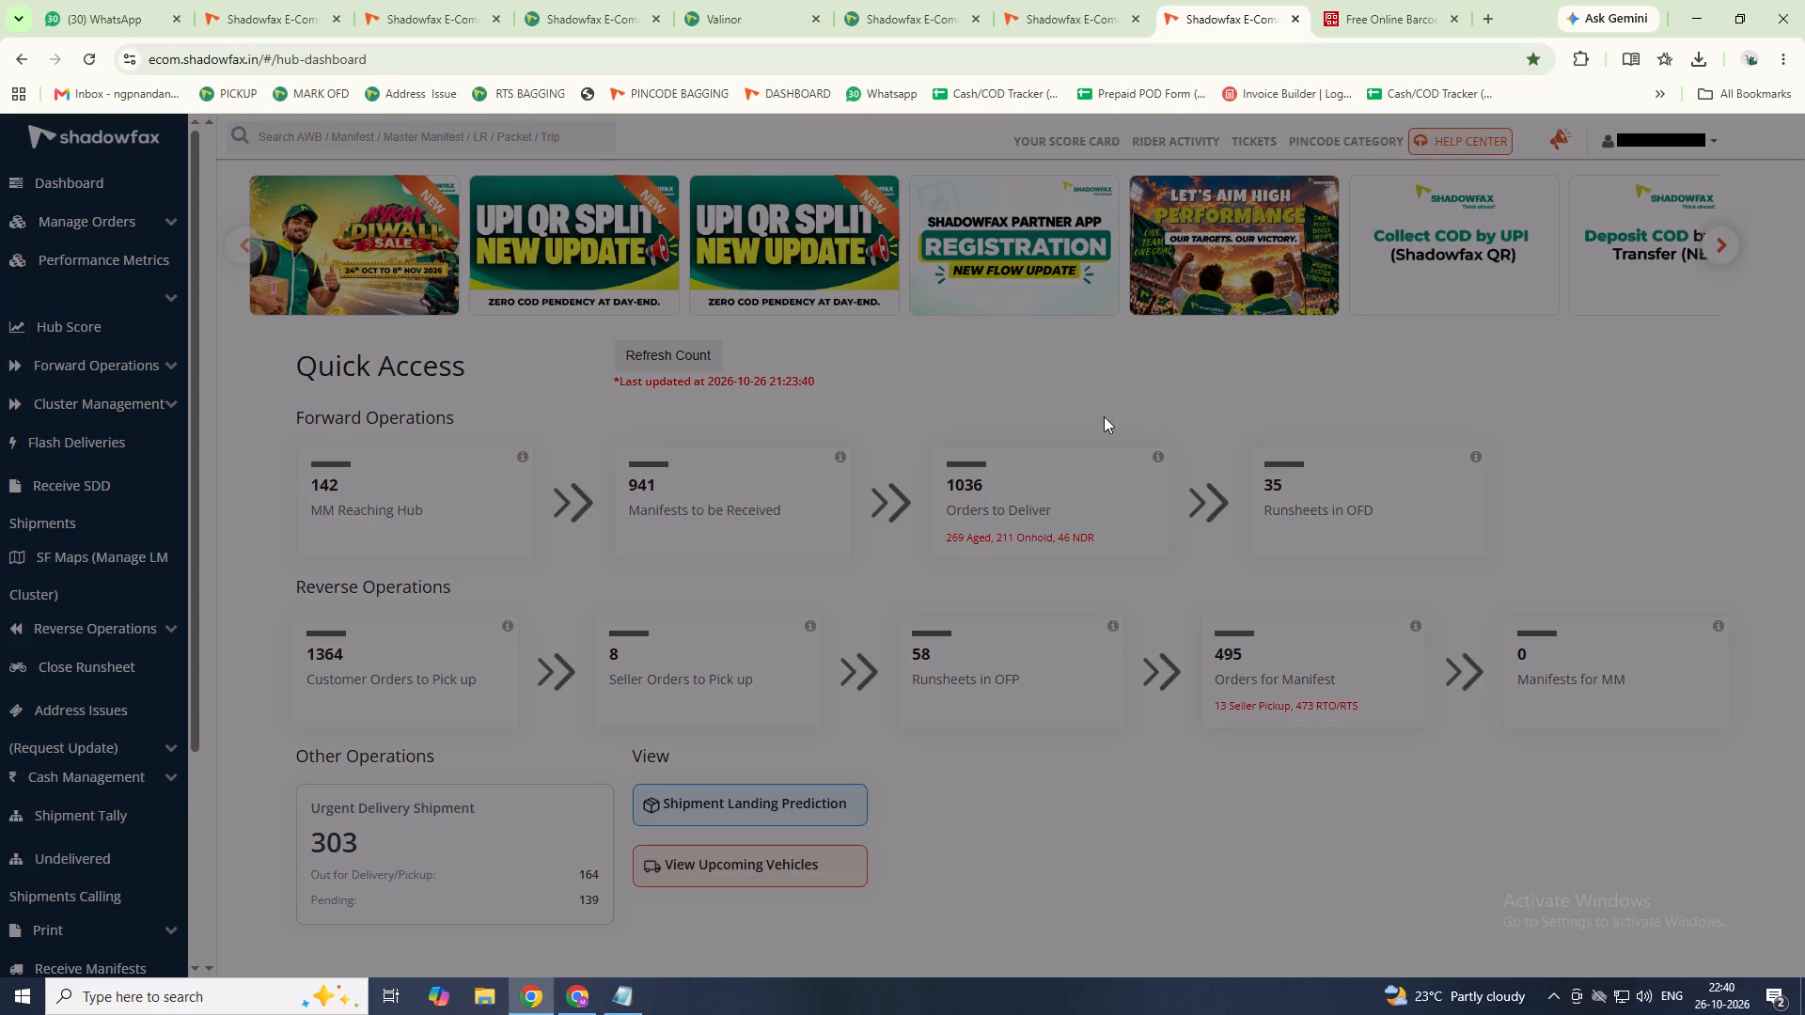
click(1024, 696)
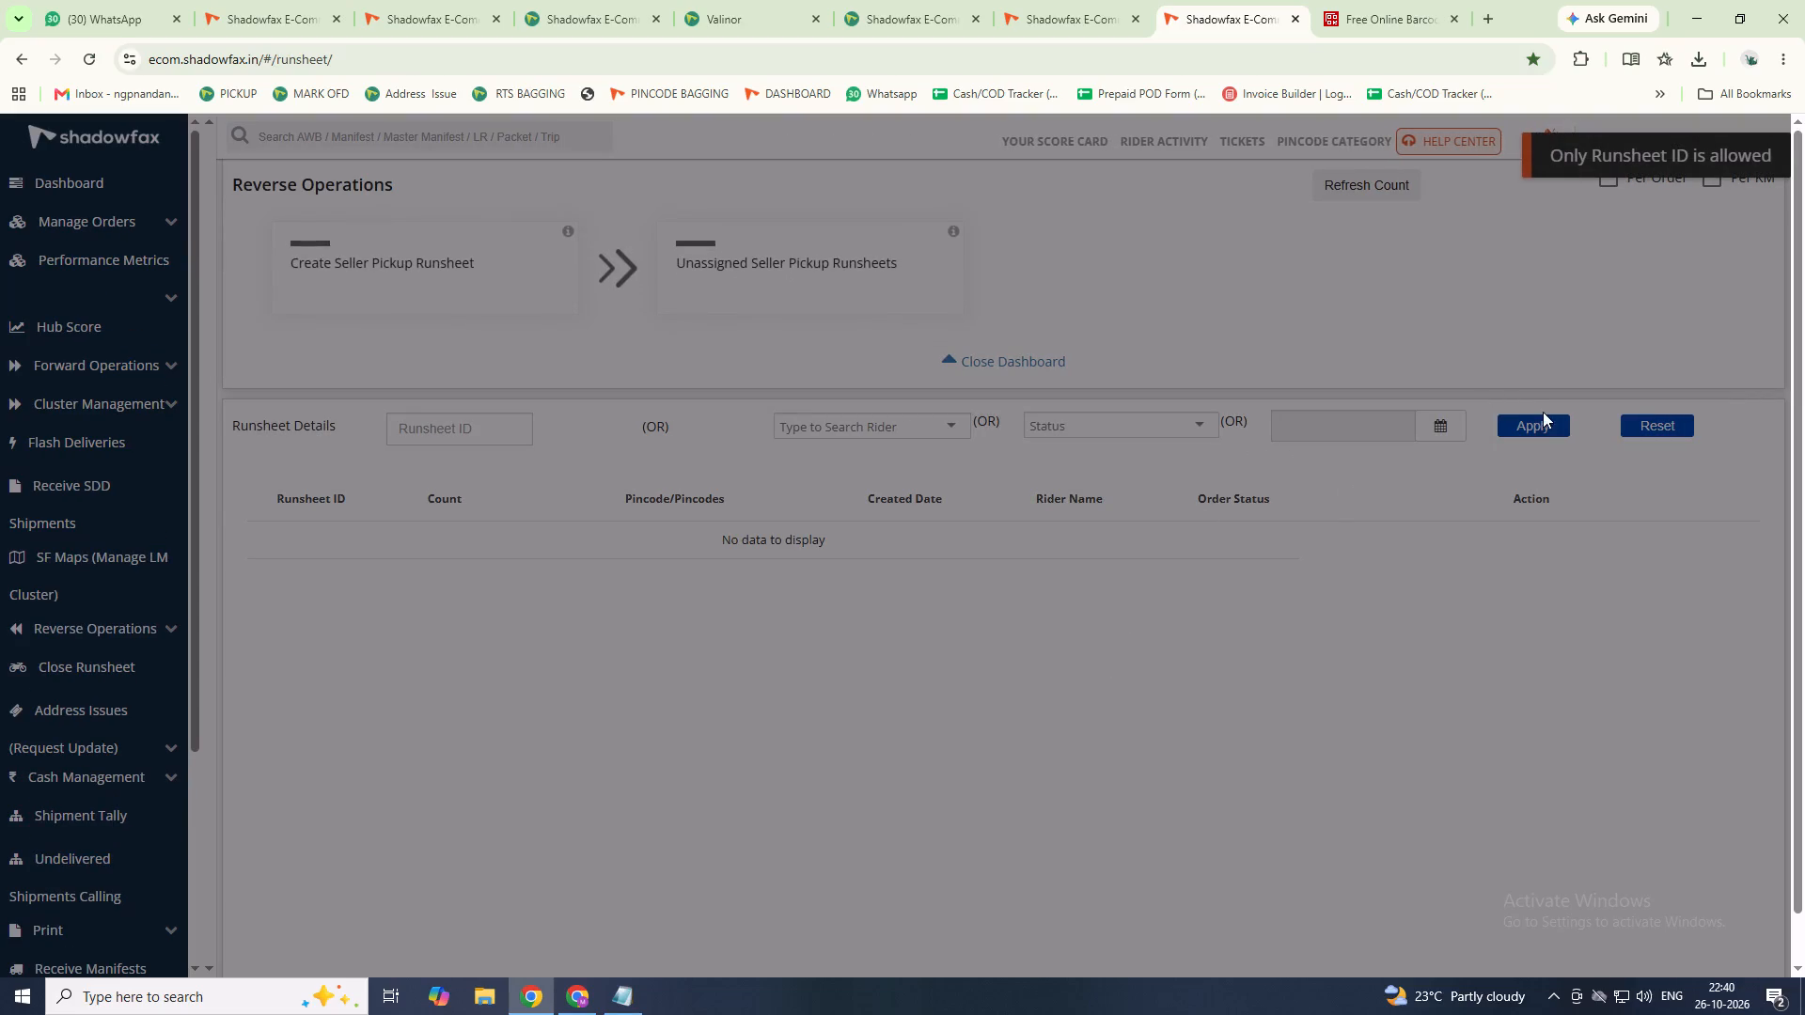
click(1154, 418)
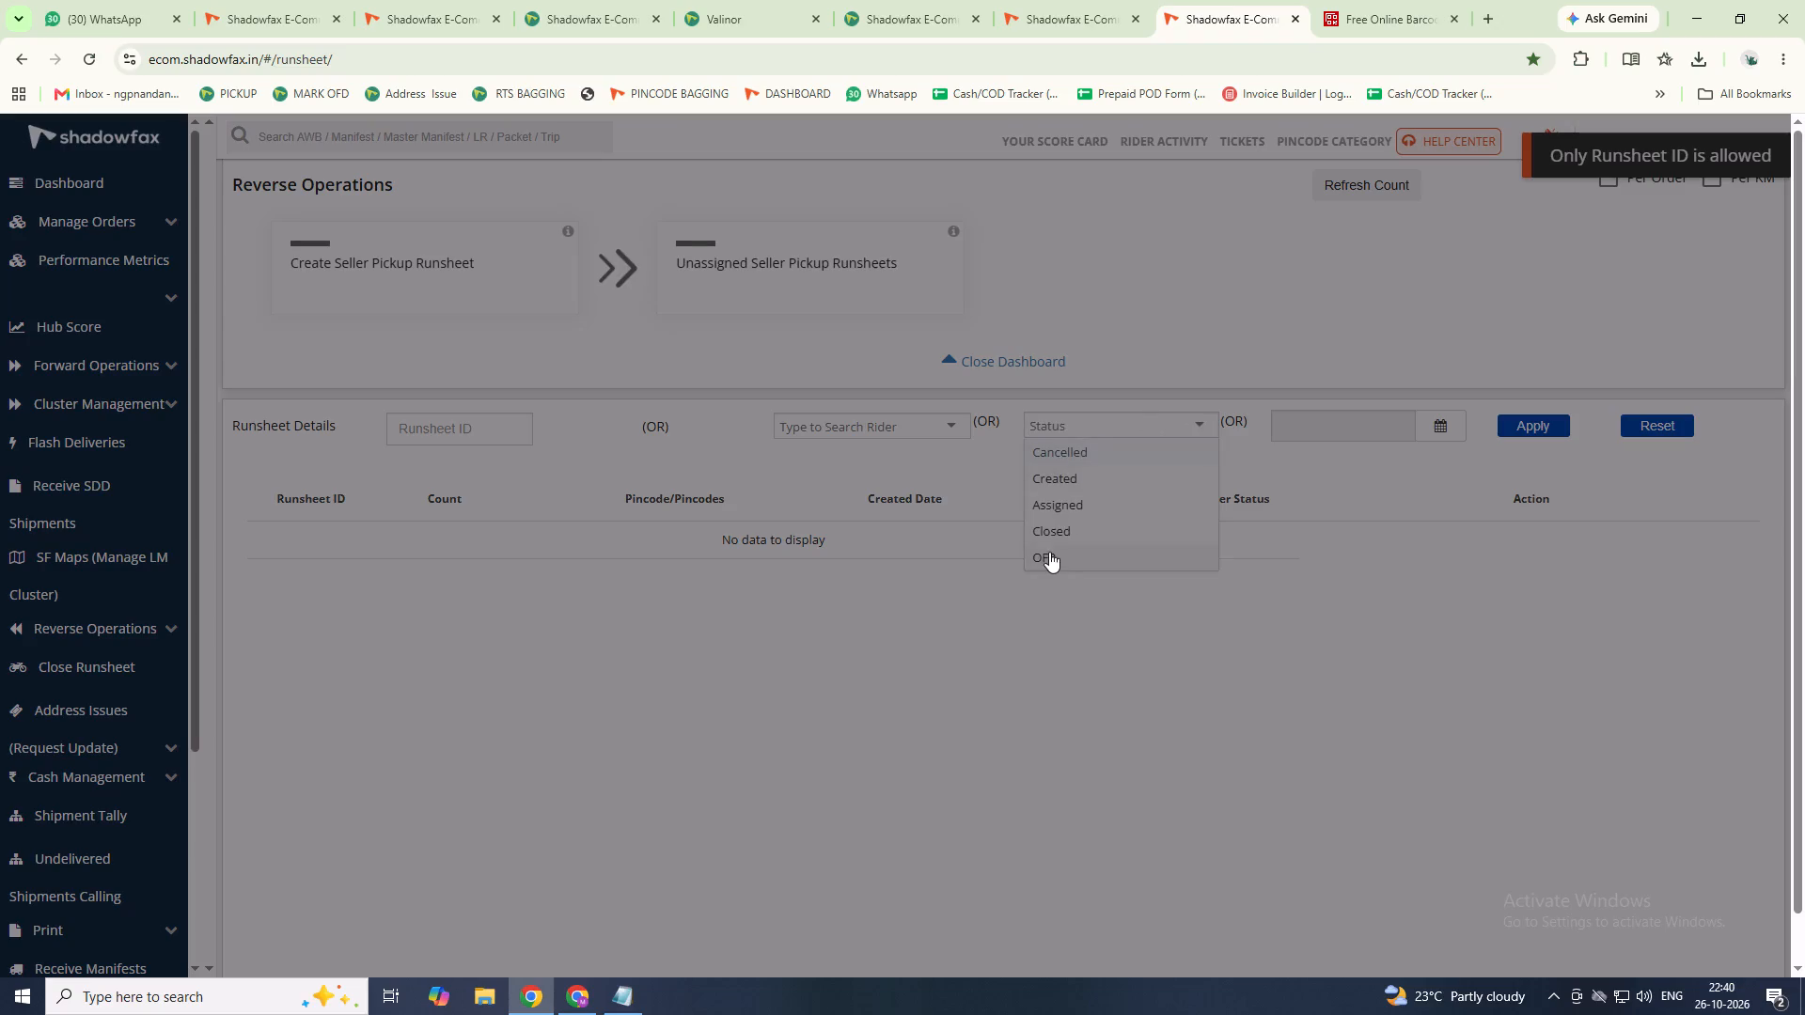
click(1047, 554)
click(1535, 433)
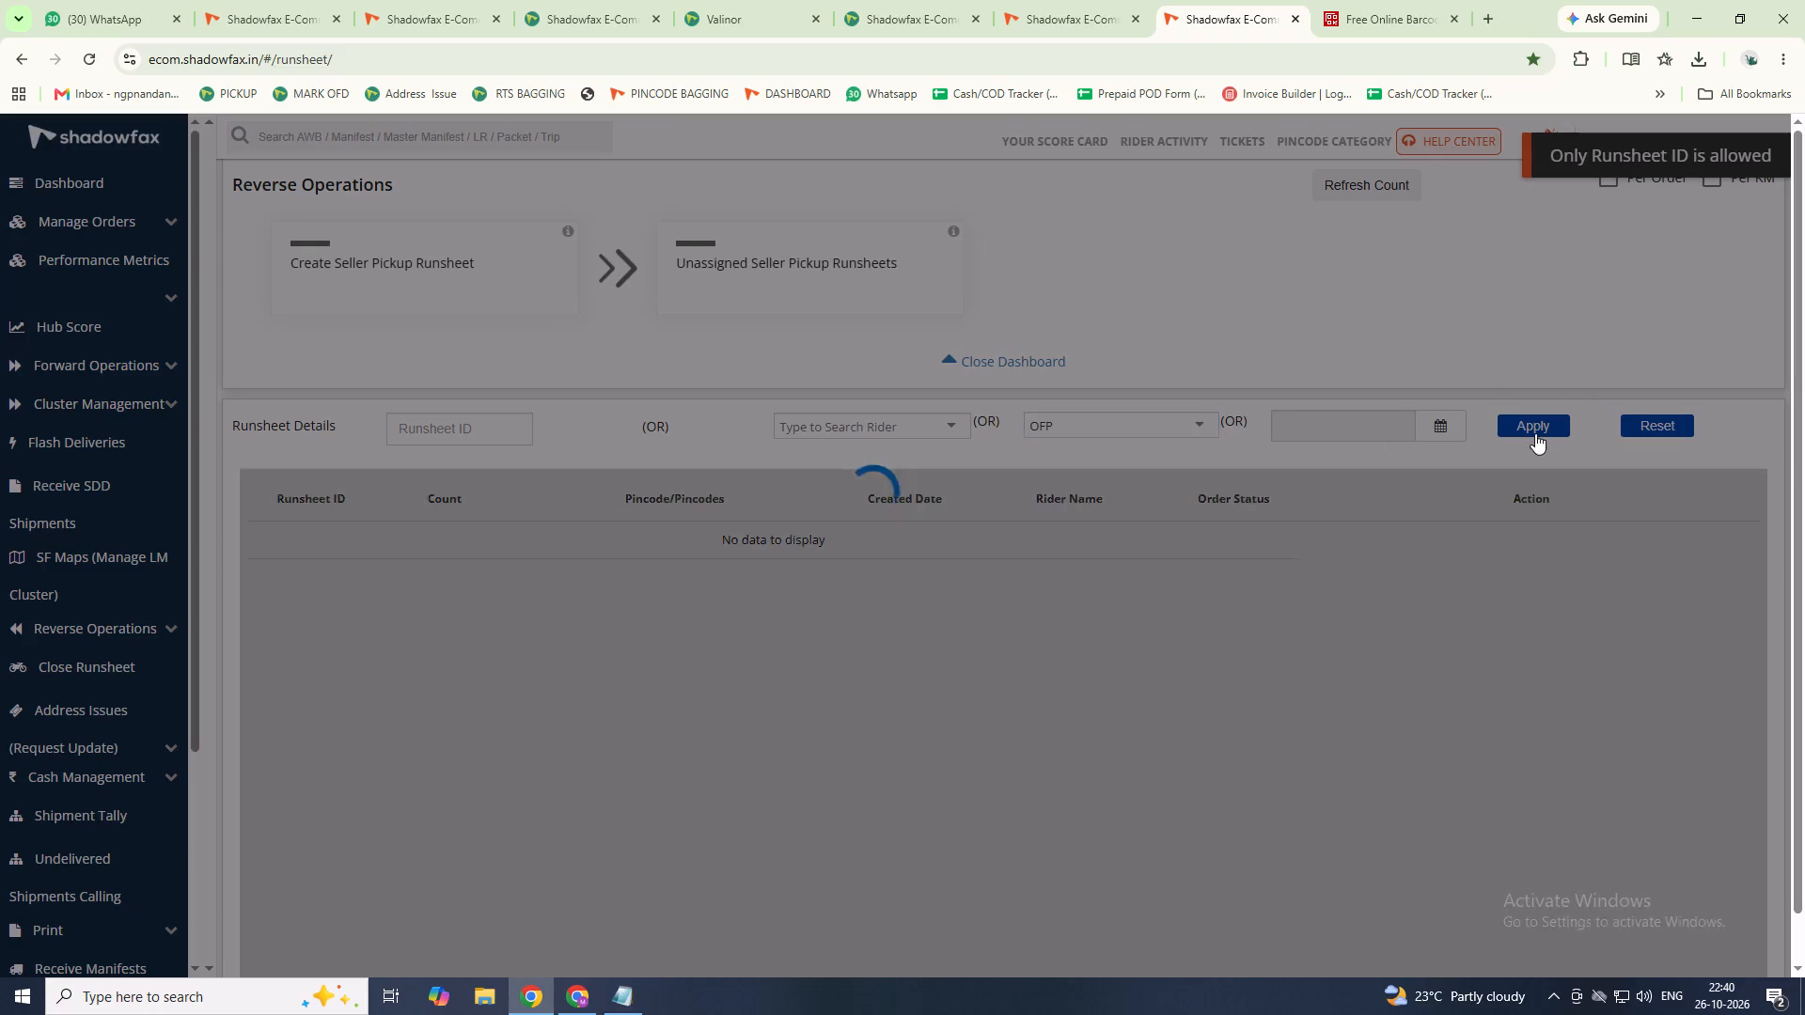
Examine the first page of OFP runsheets for riders whose runsheets are still open.
scroll(1544, 591, down, 2)
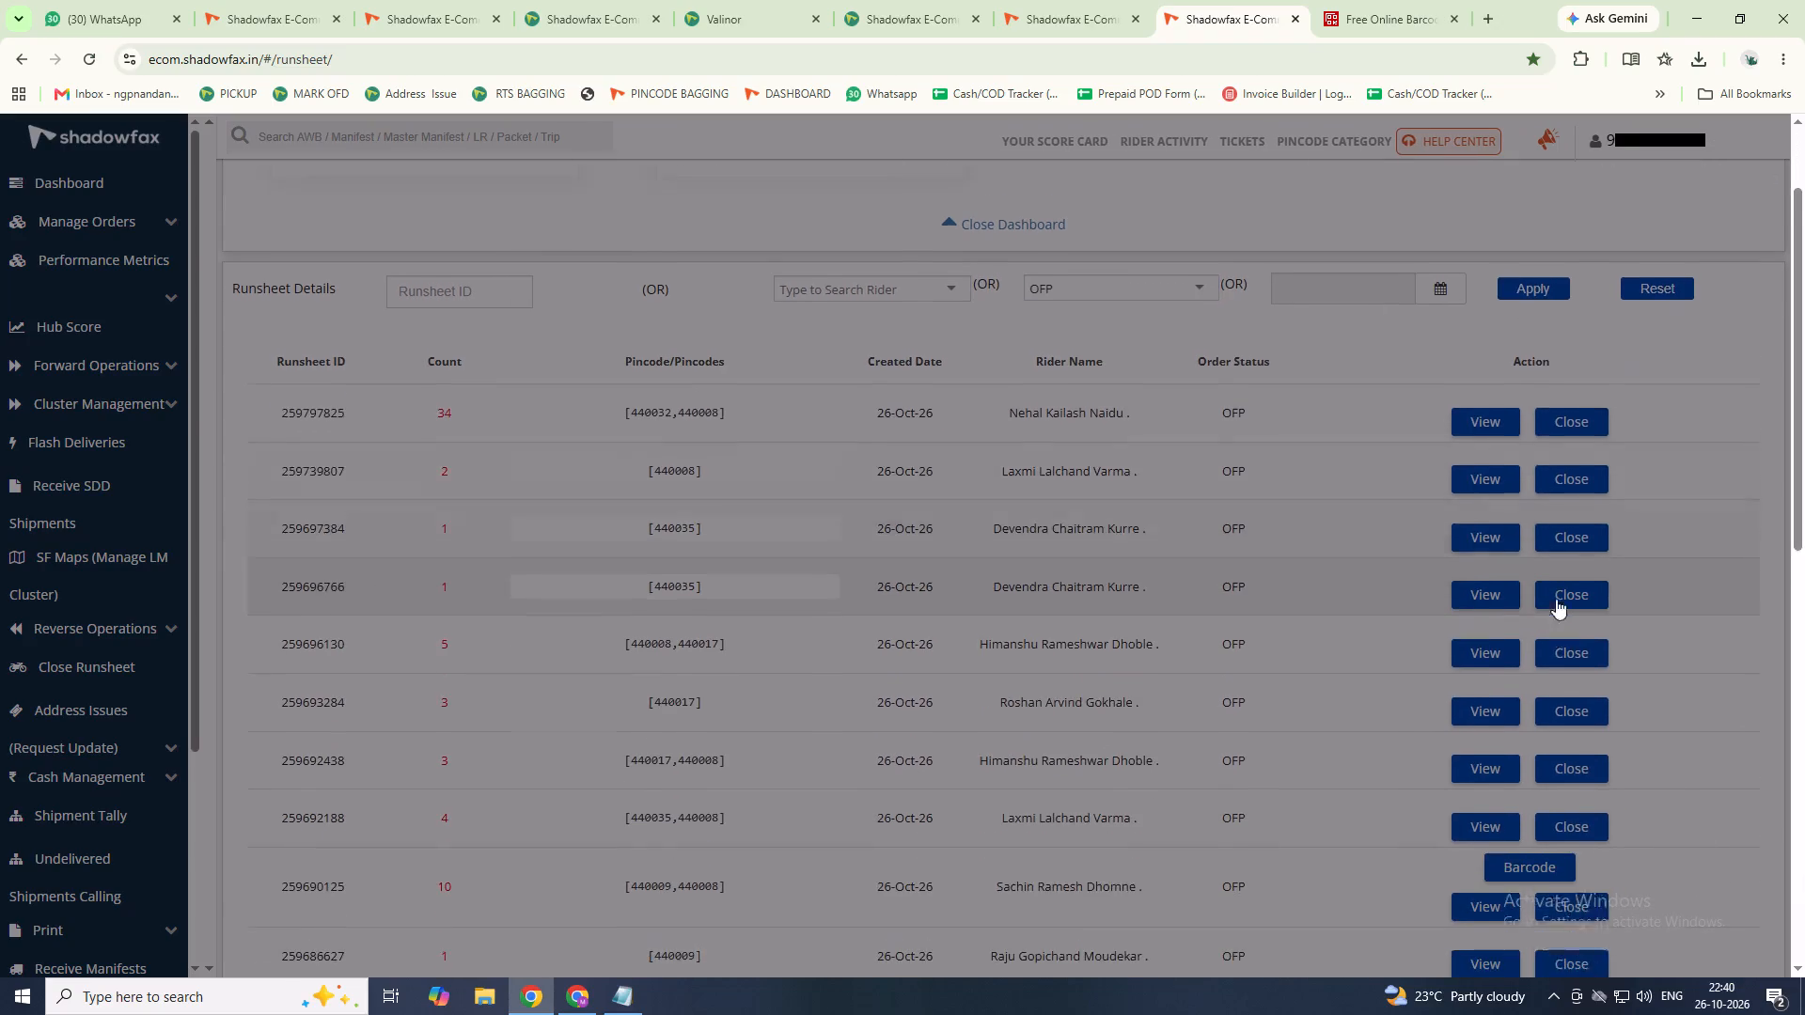
scroll(1557, 610, down, 2)
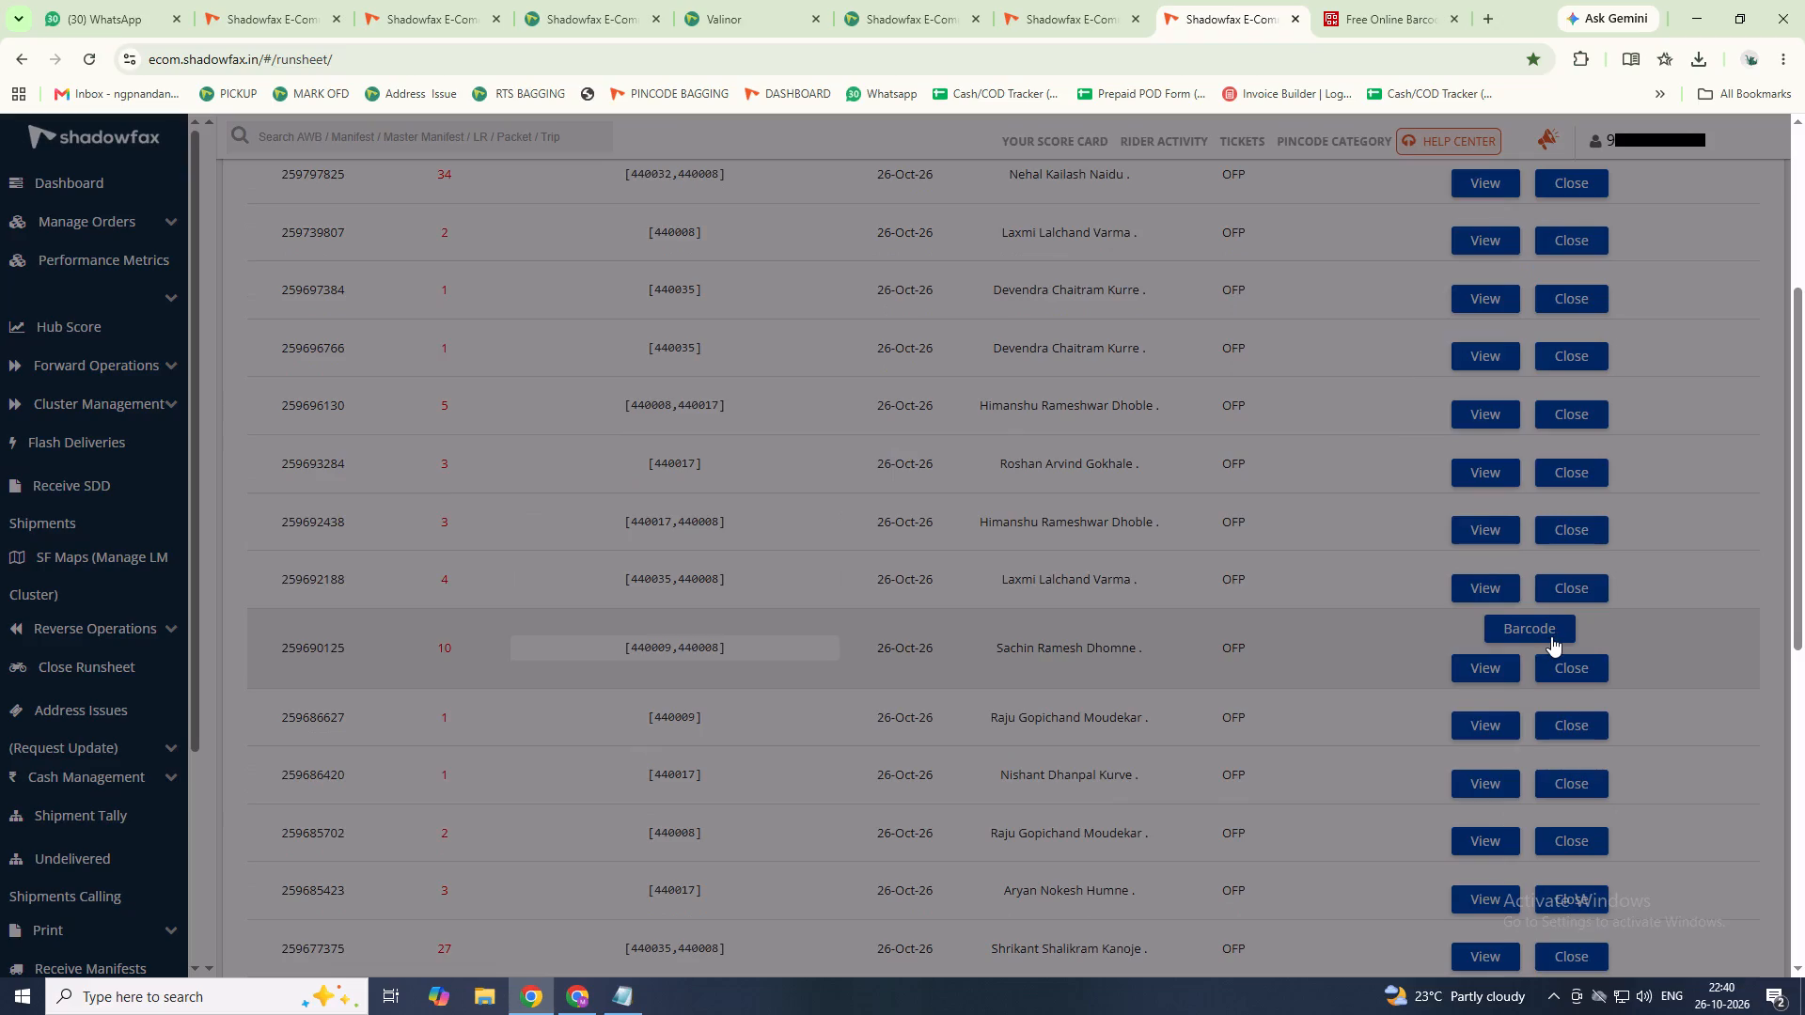
scroll(1572, 640, down, 10)
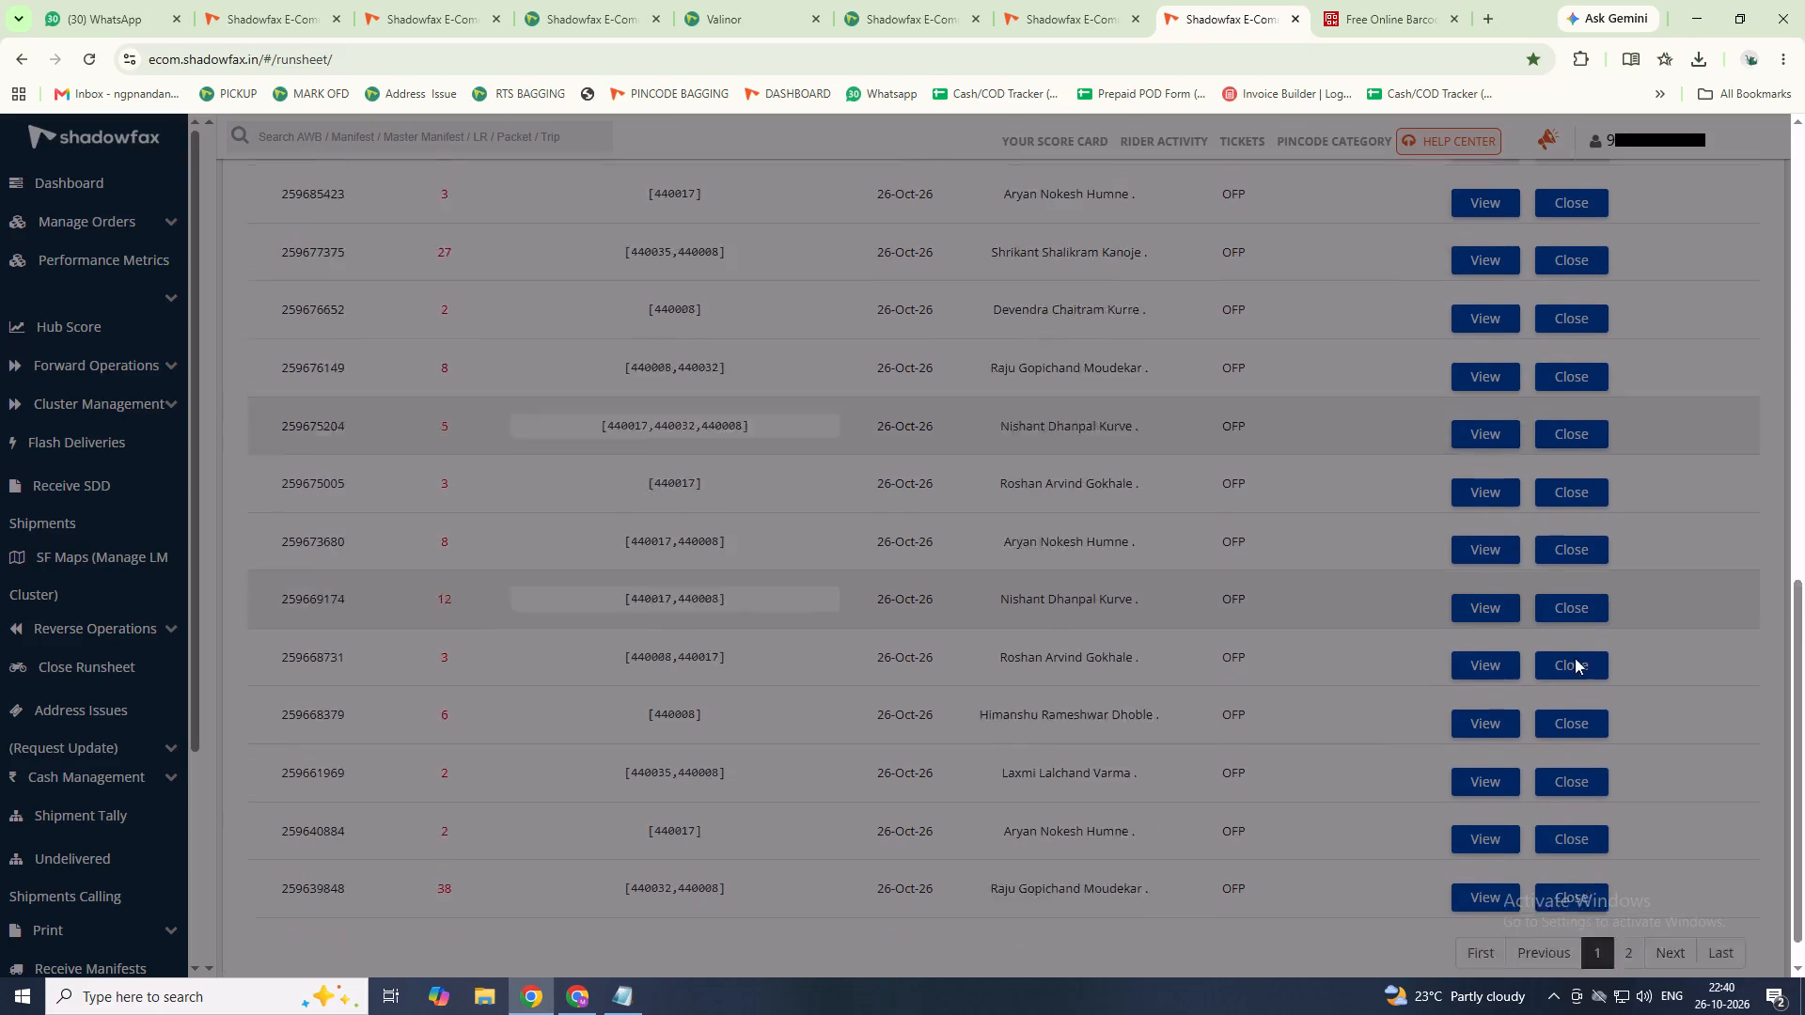
scroll(1575, 656, down, 5)
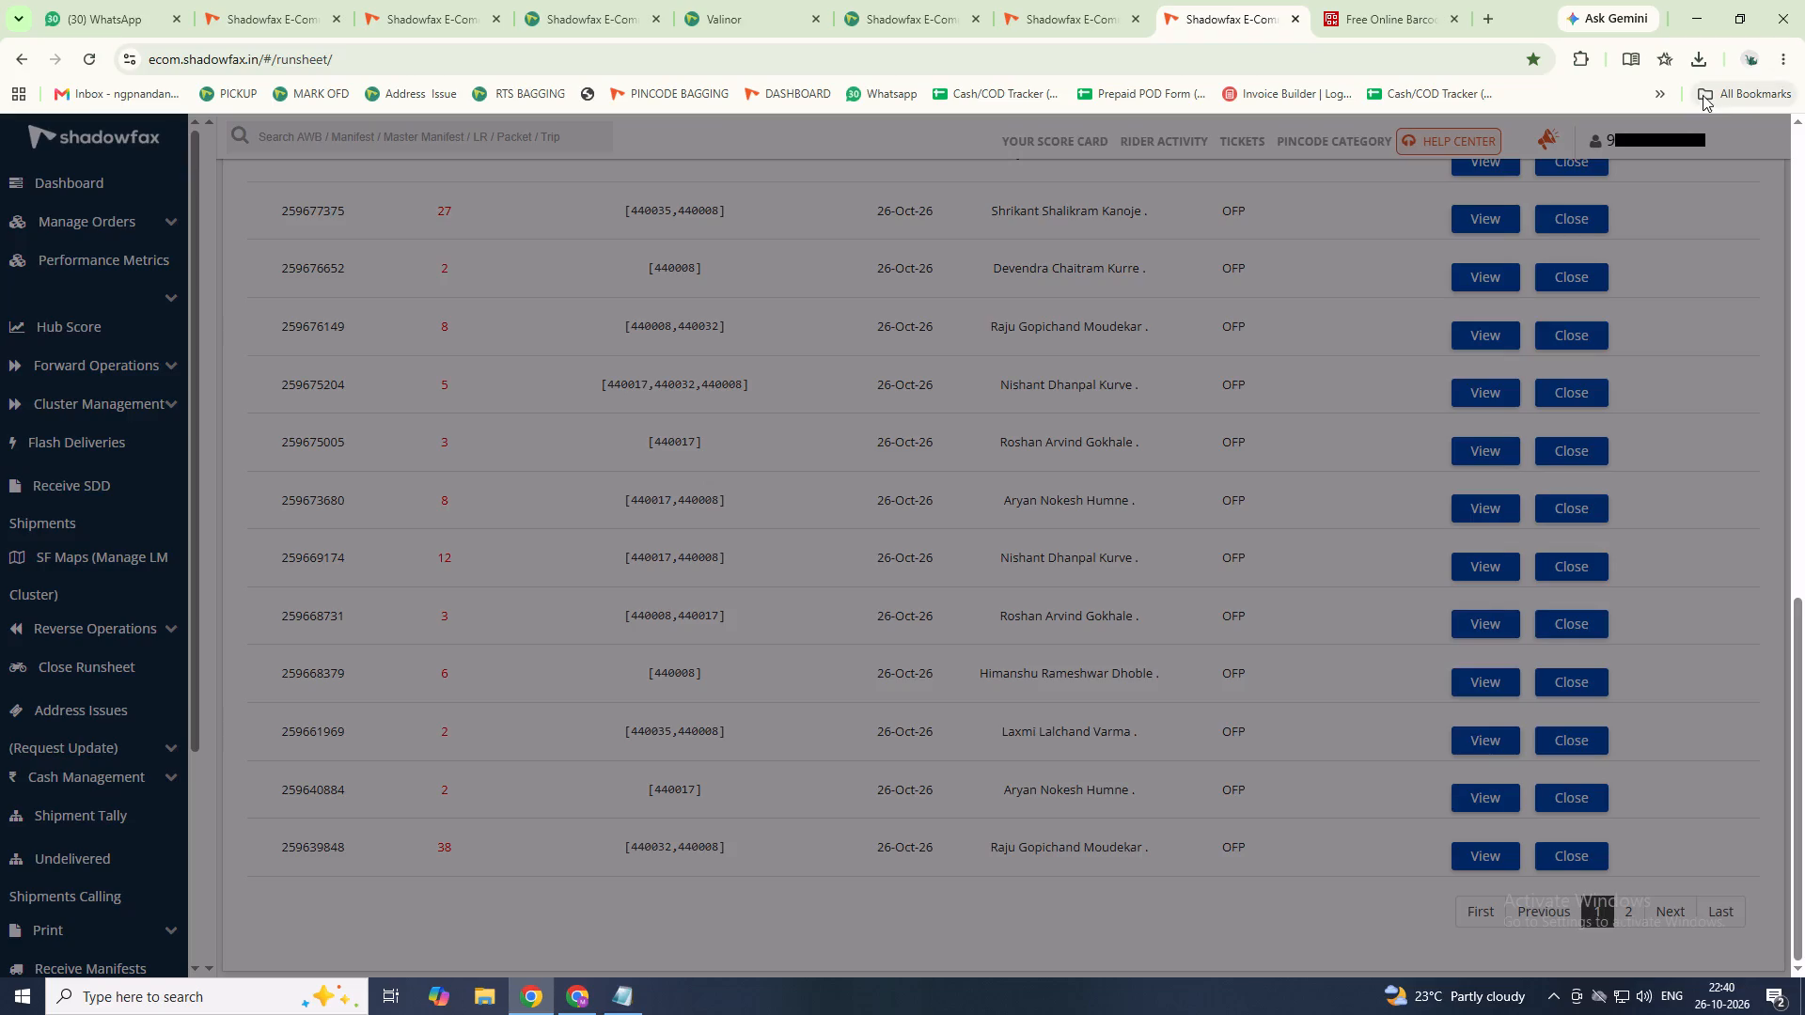
scroll(1479, 353, down, 4)
scroll(1482, 361, up, 5)
scroll(1490, 341, down, 2)
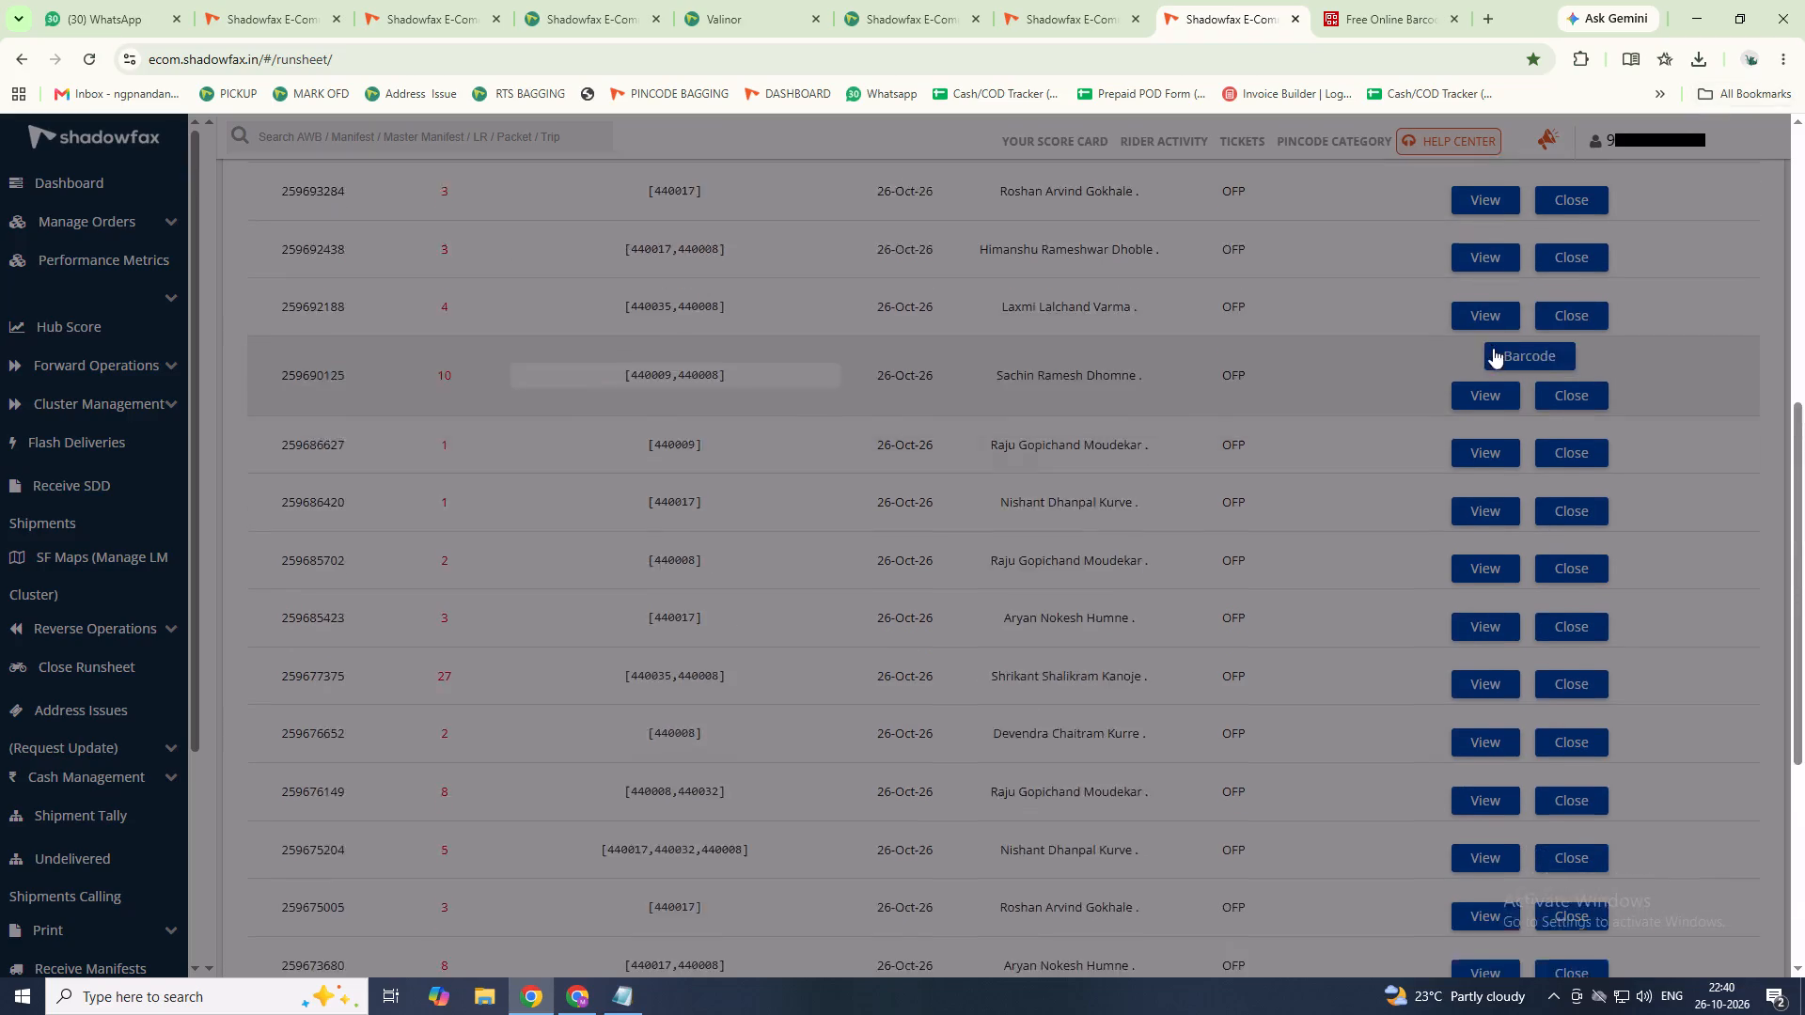
scroll(1493, 348, down, 4)
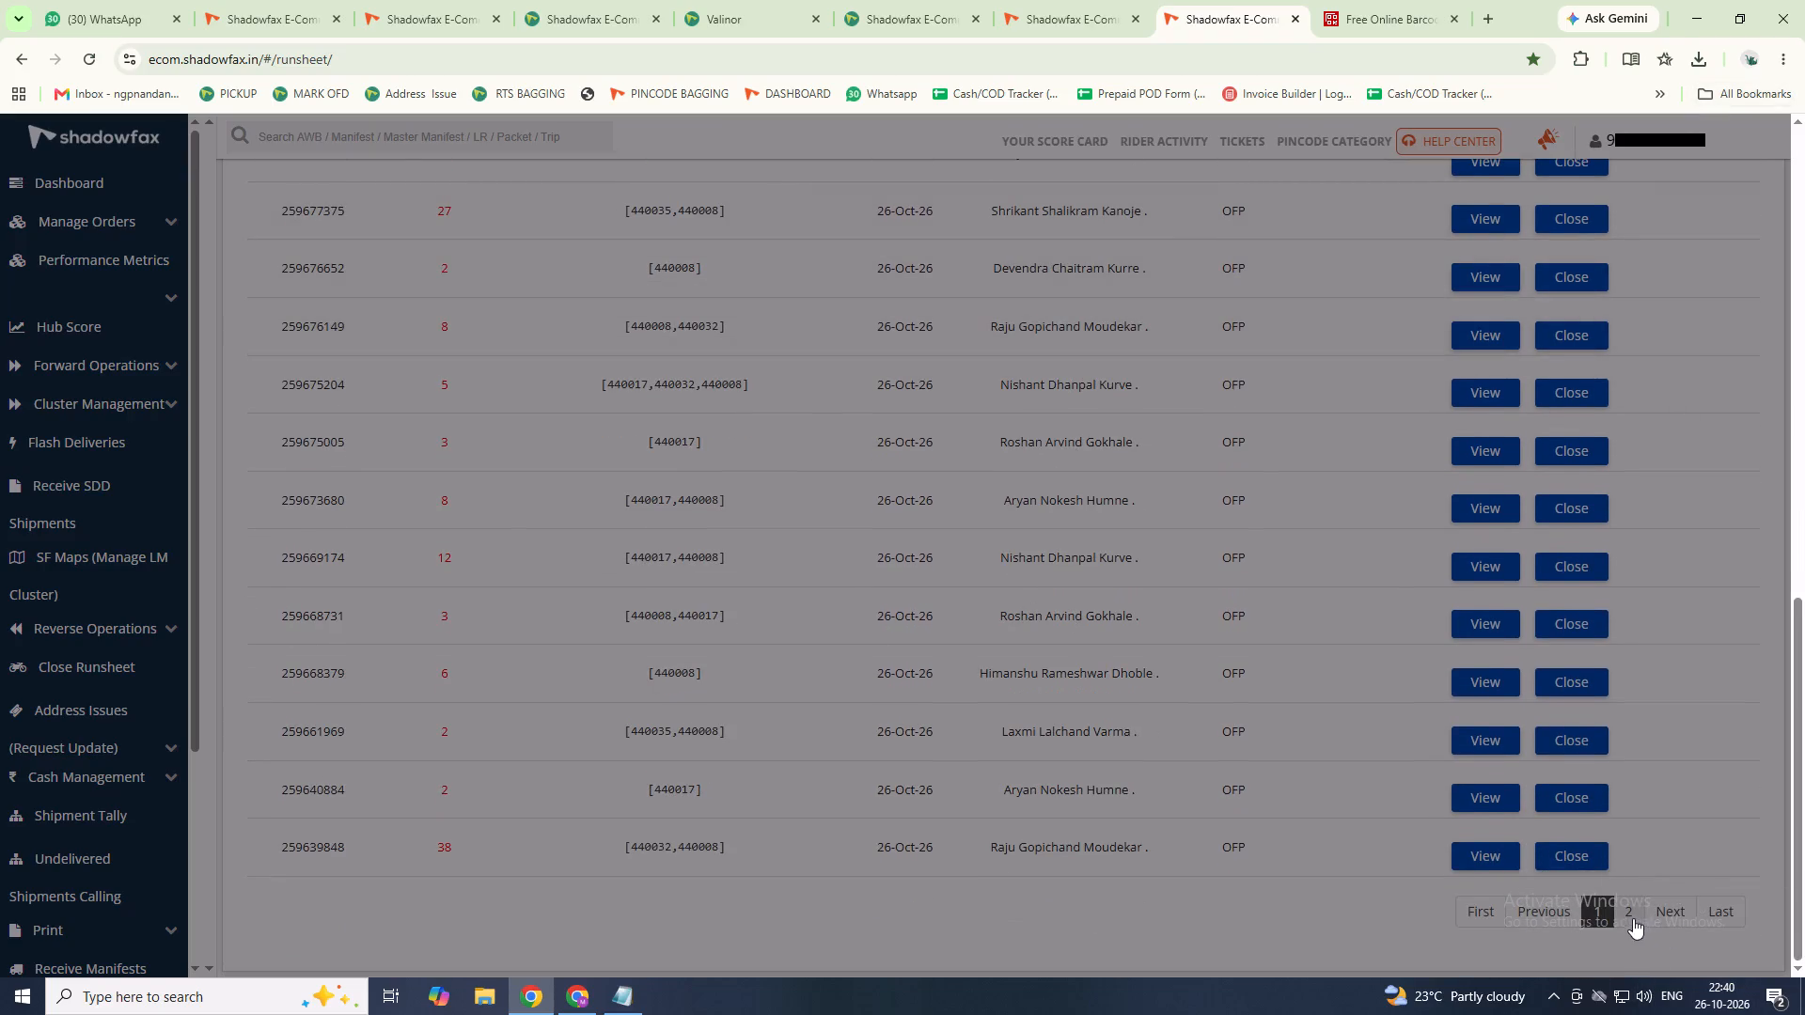
Examine the second page of OFP runsheets, checking rider names, shipment counts and creation dates for one to close.
click(1631, 917)
scroll(1480, 880, up, 3)
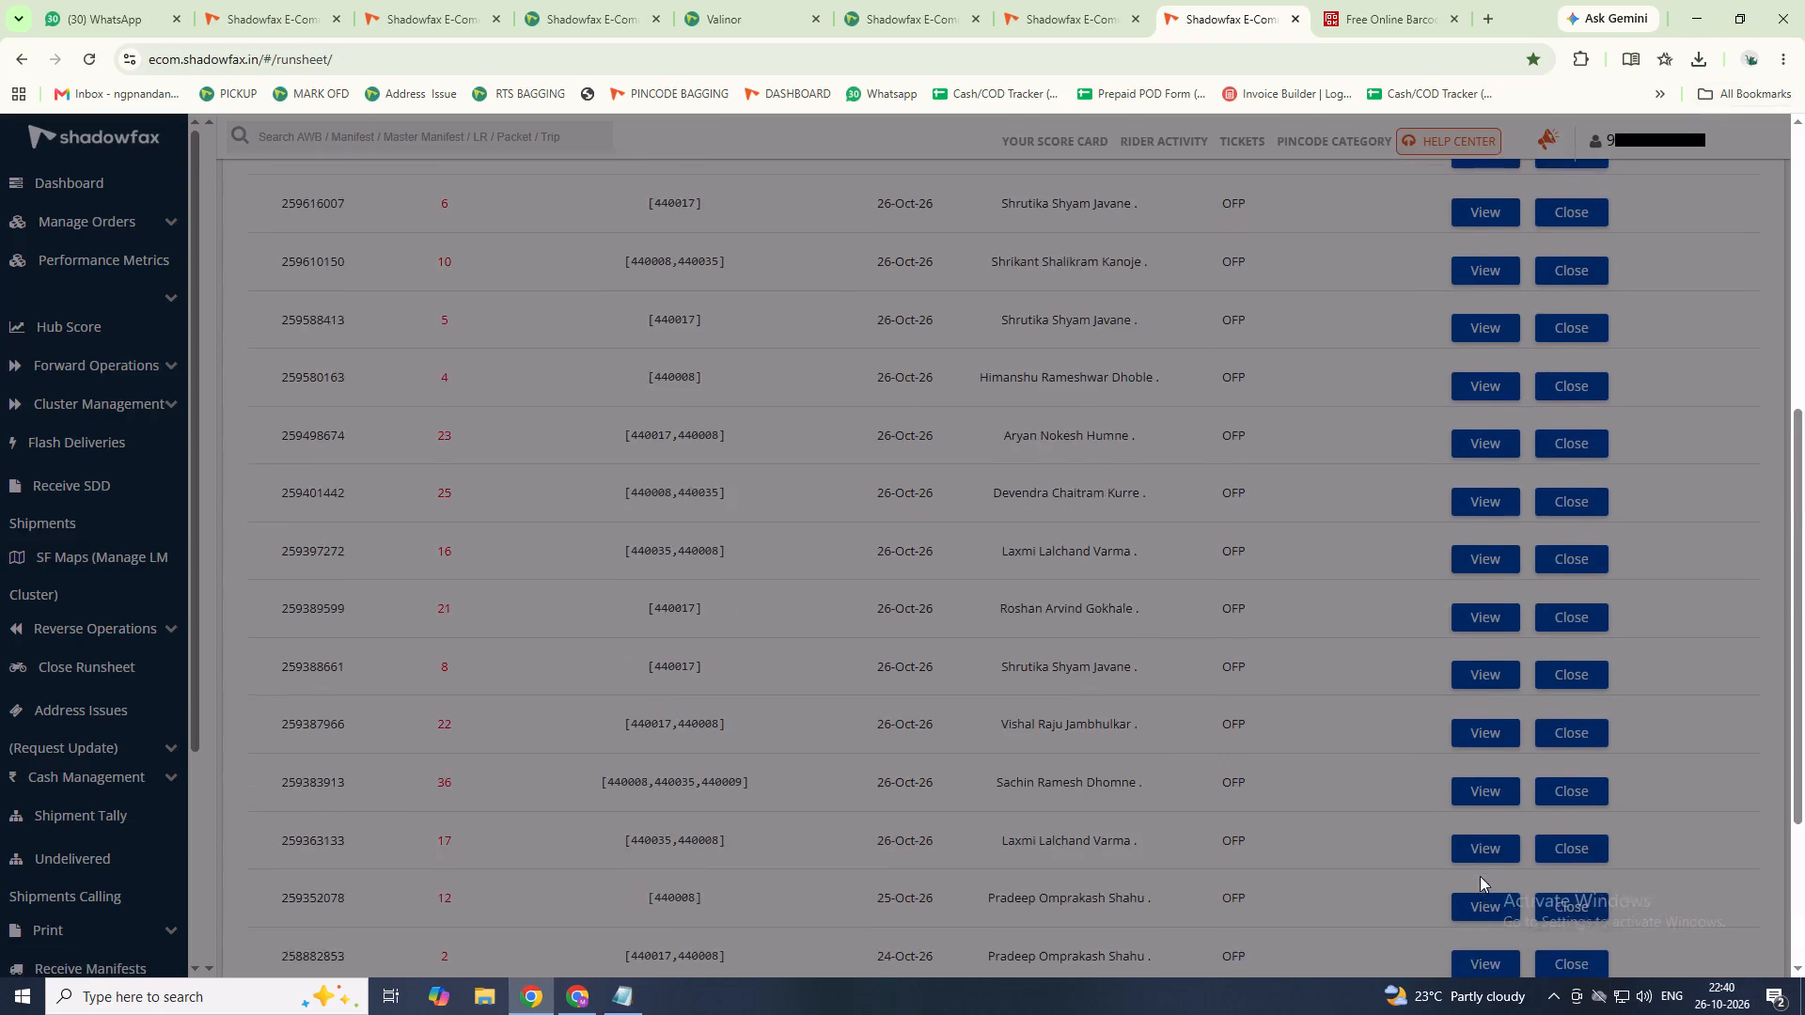
scroll(1480, 876, up, 13)
scroll(1474, 875, down, 14)
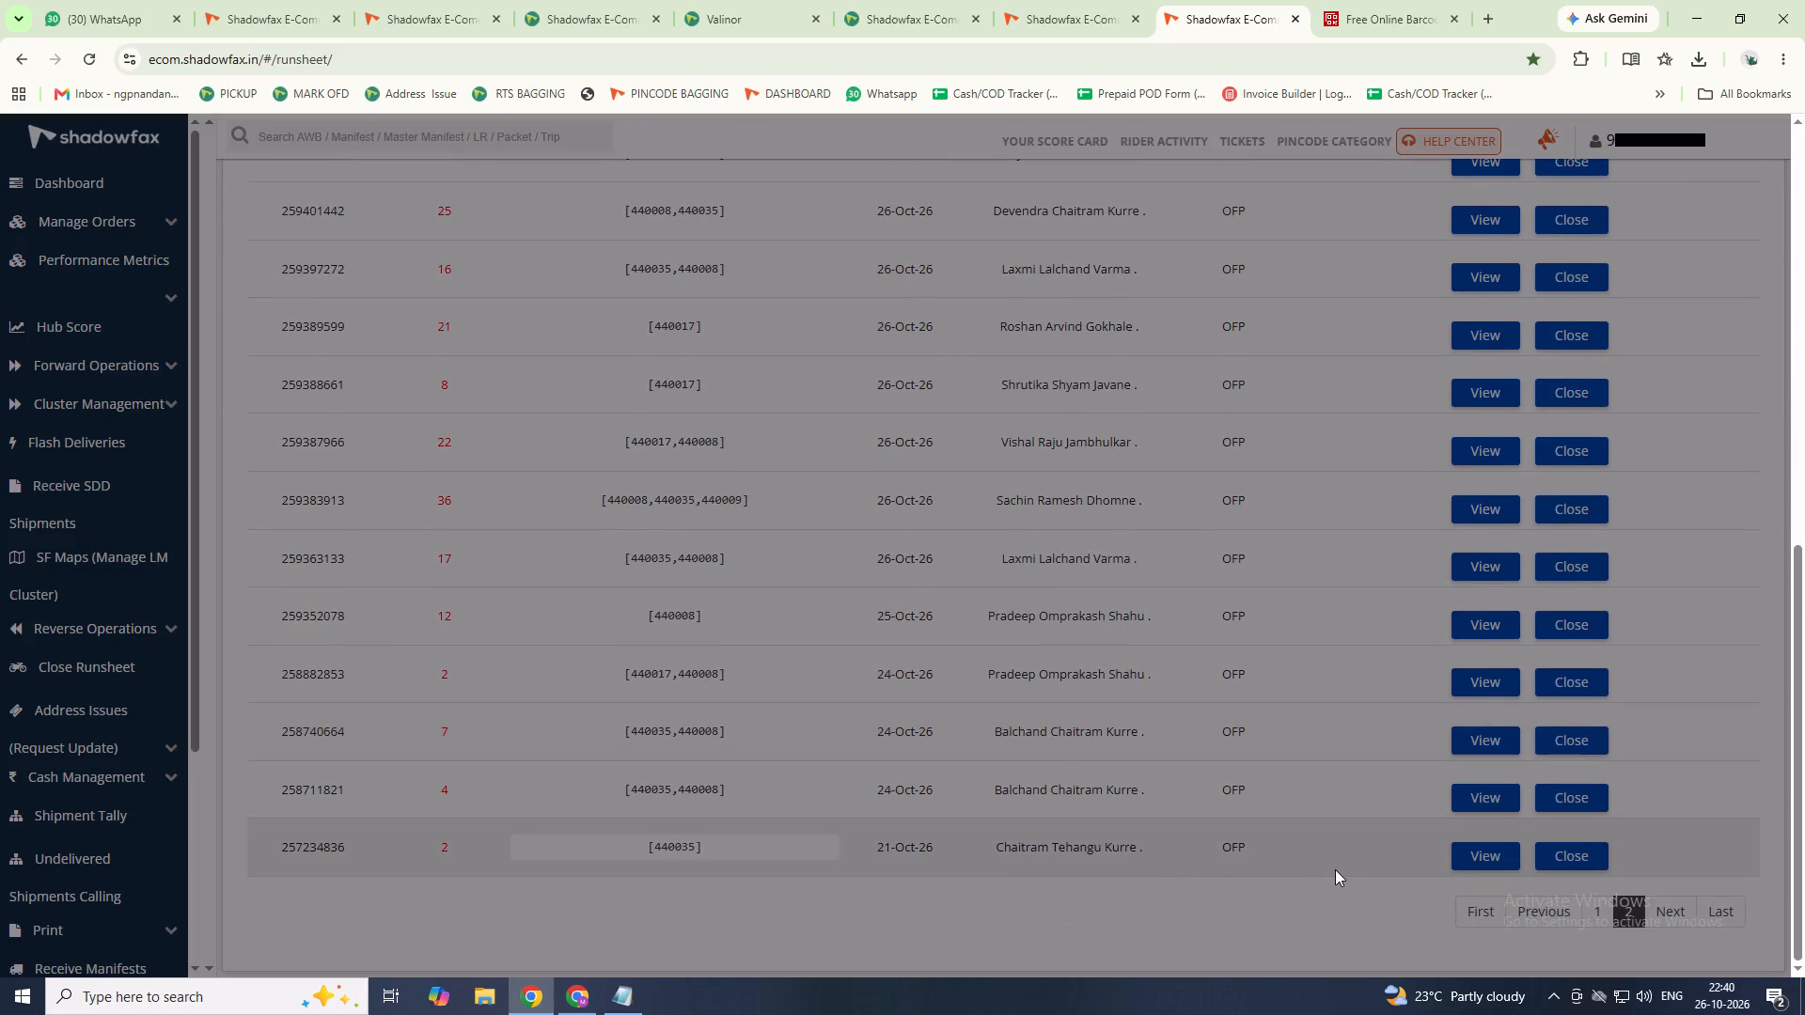
scroll(1334, 868, up, 1)
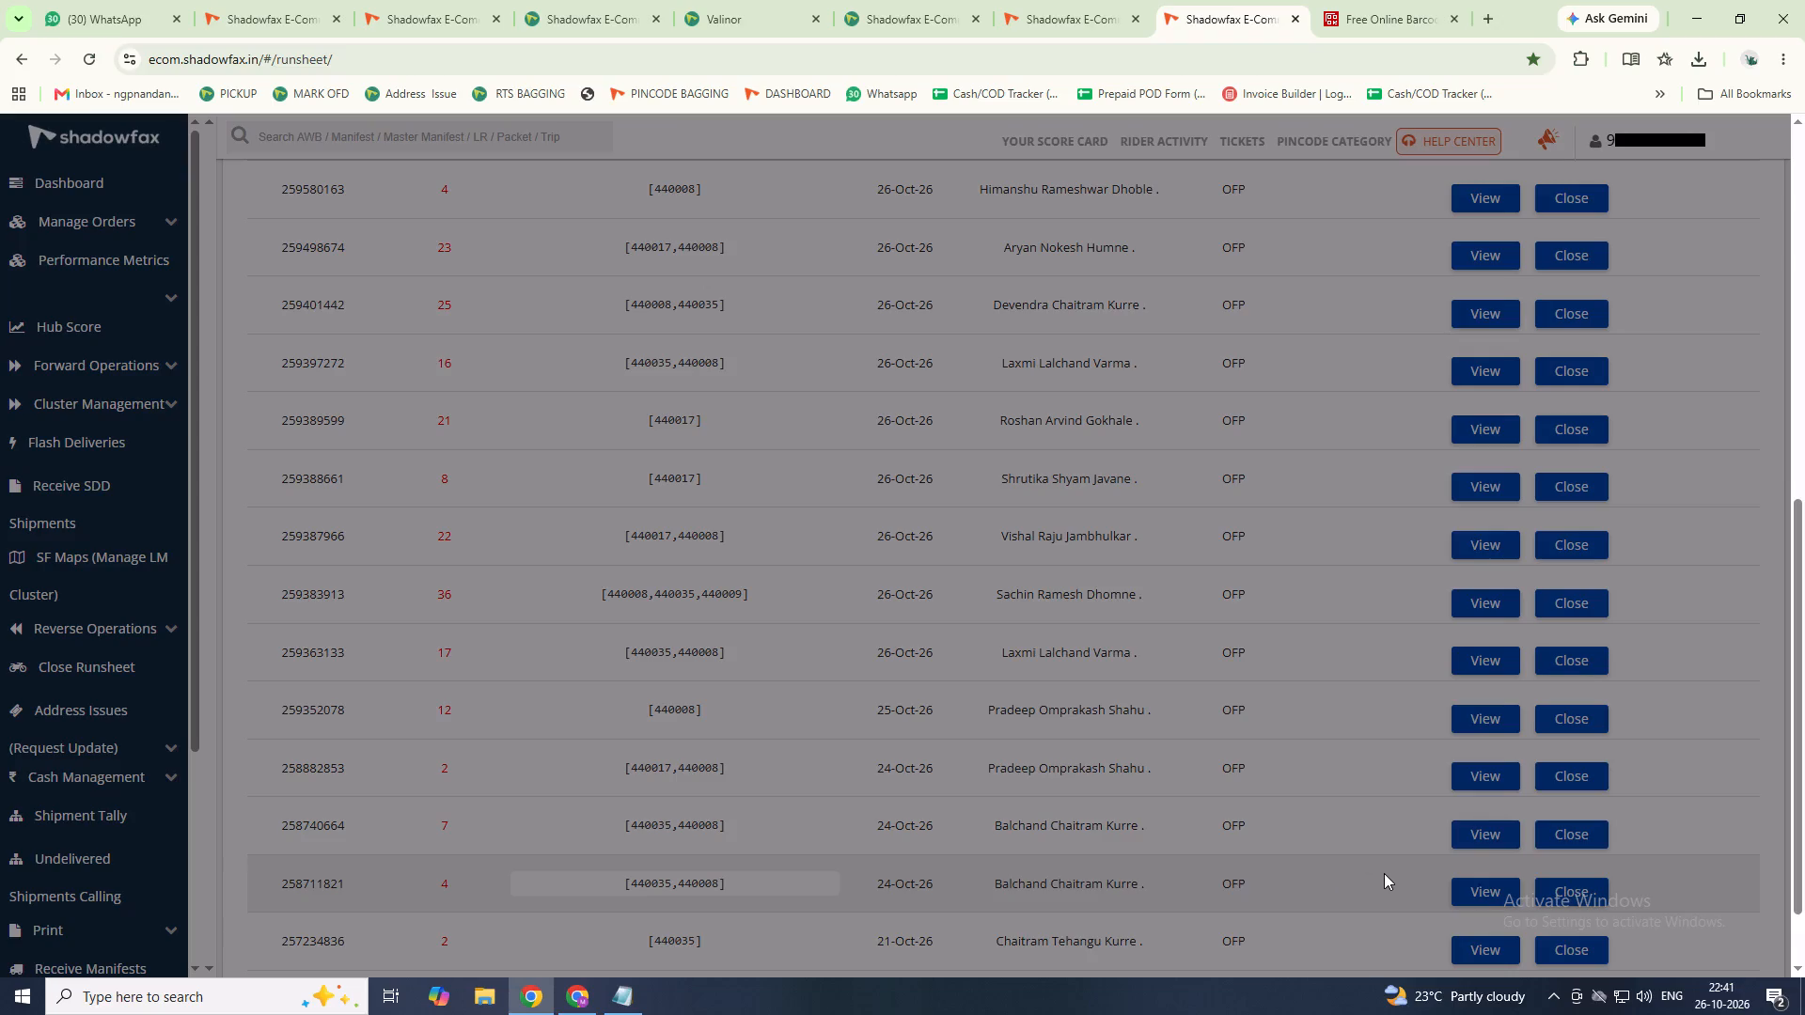
scroll(1206, 926, up, 1)
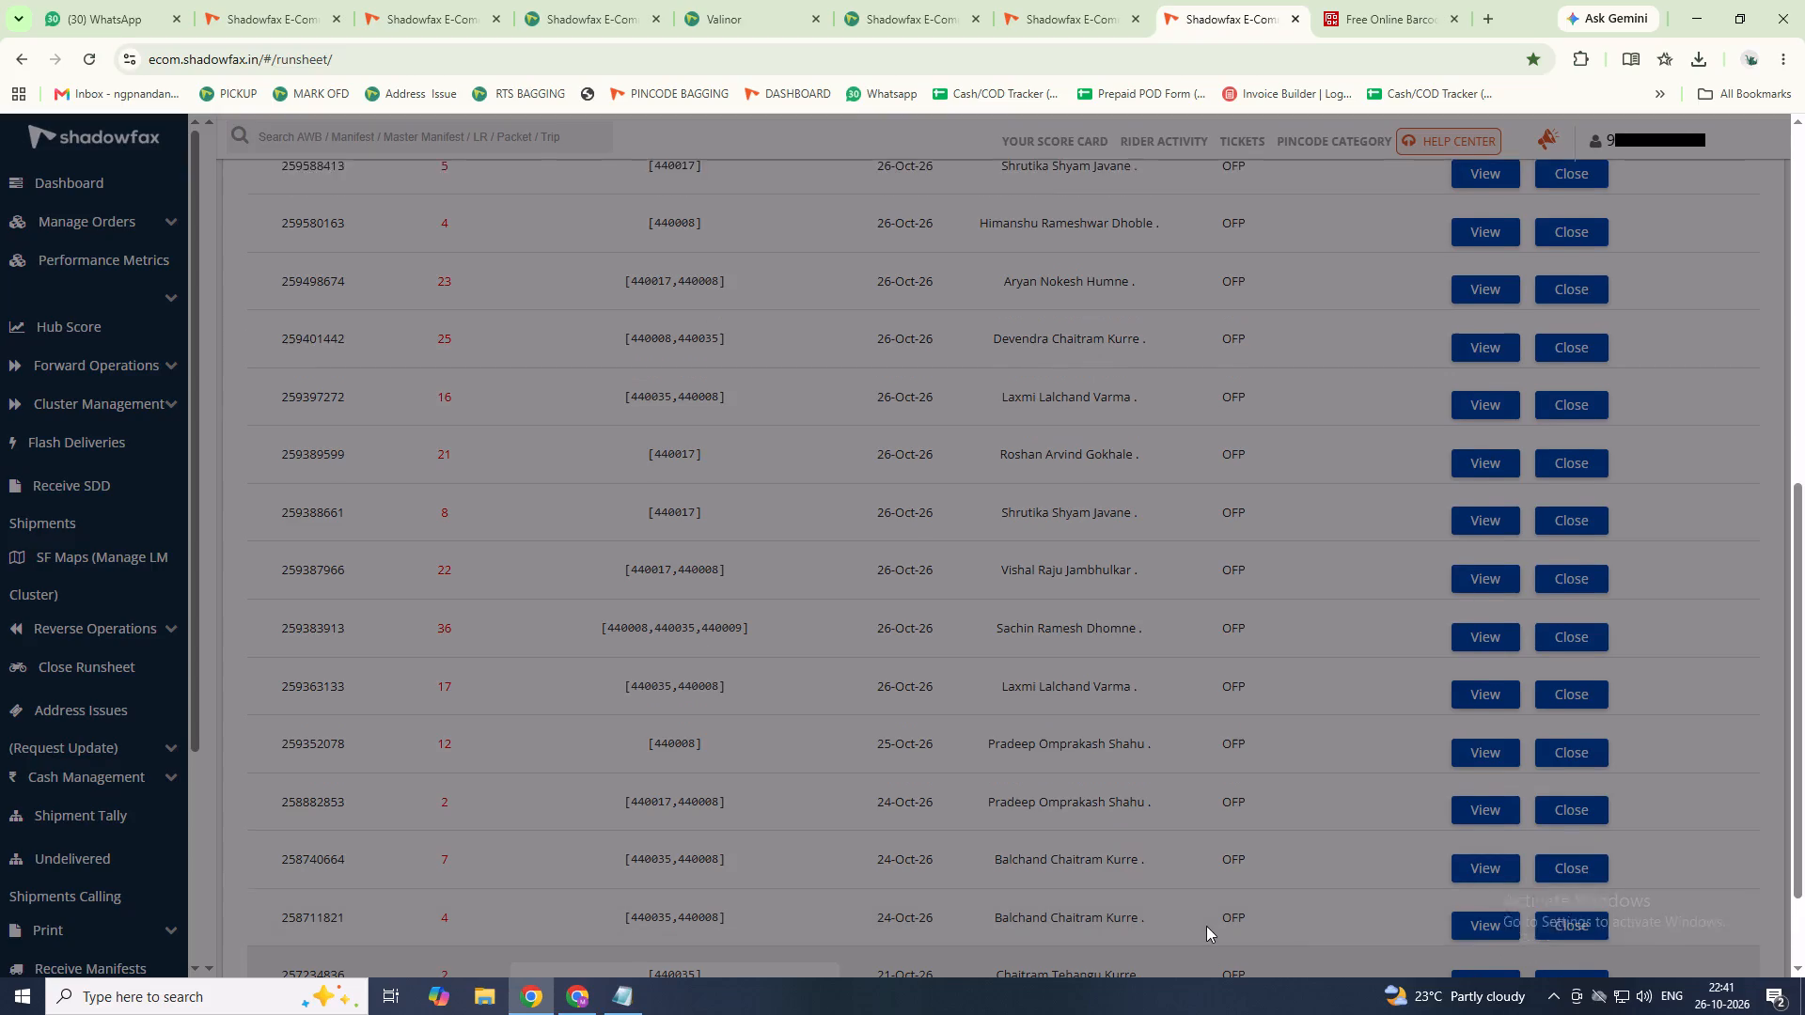
scroll(1205, 927, up, 2)
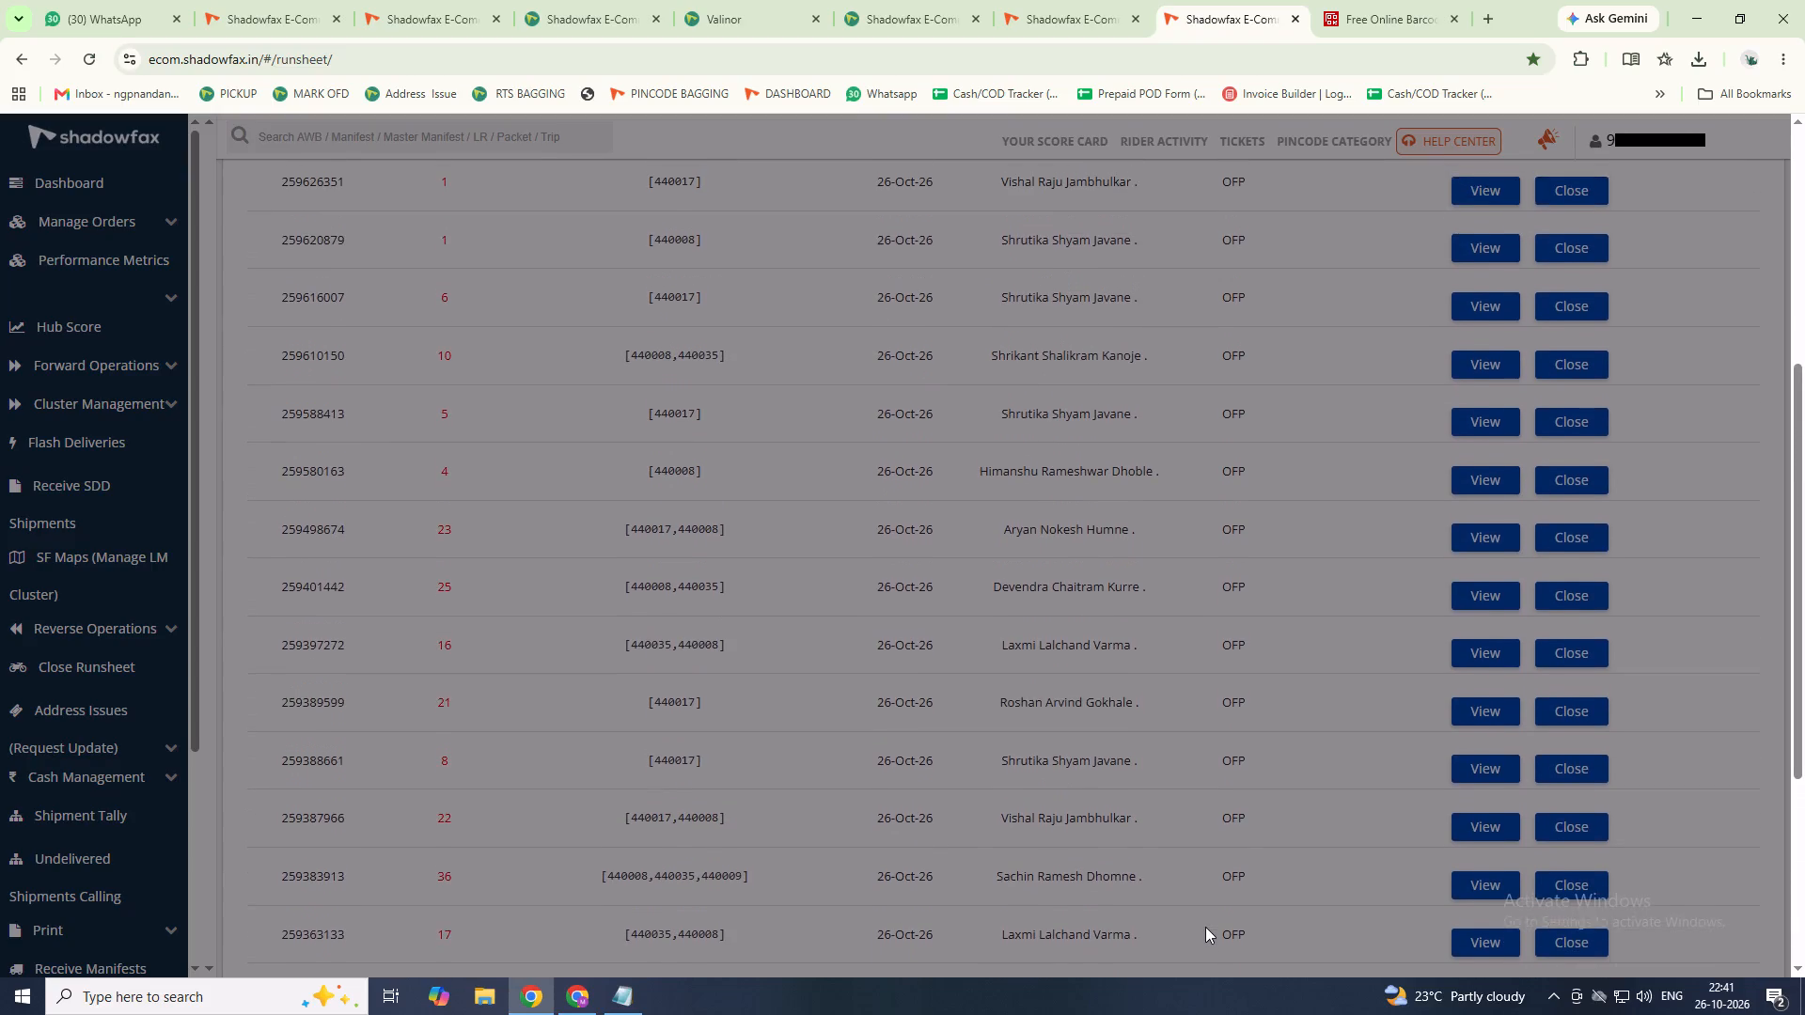
scroll(1205, 927, up, 2)
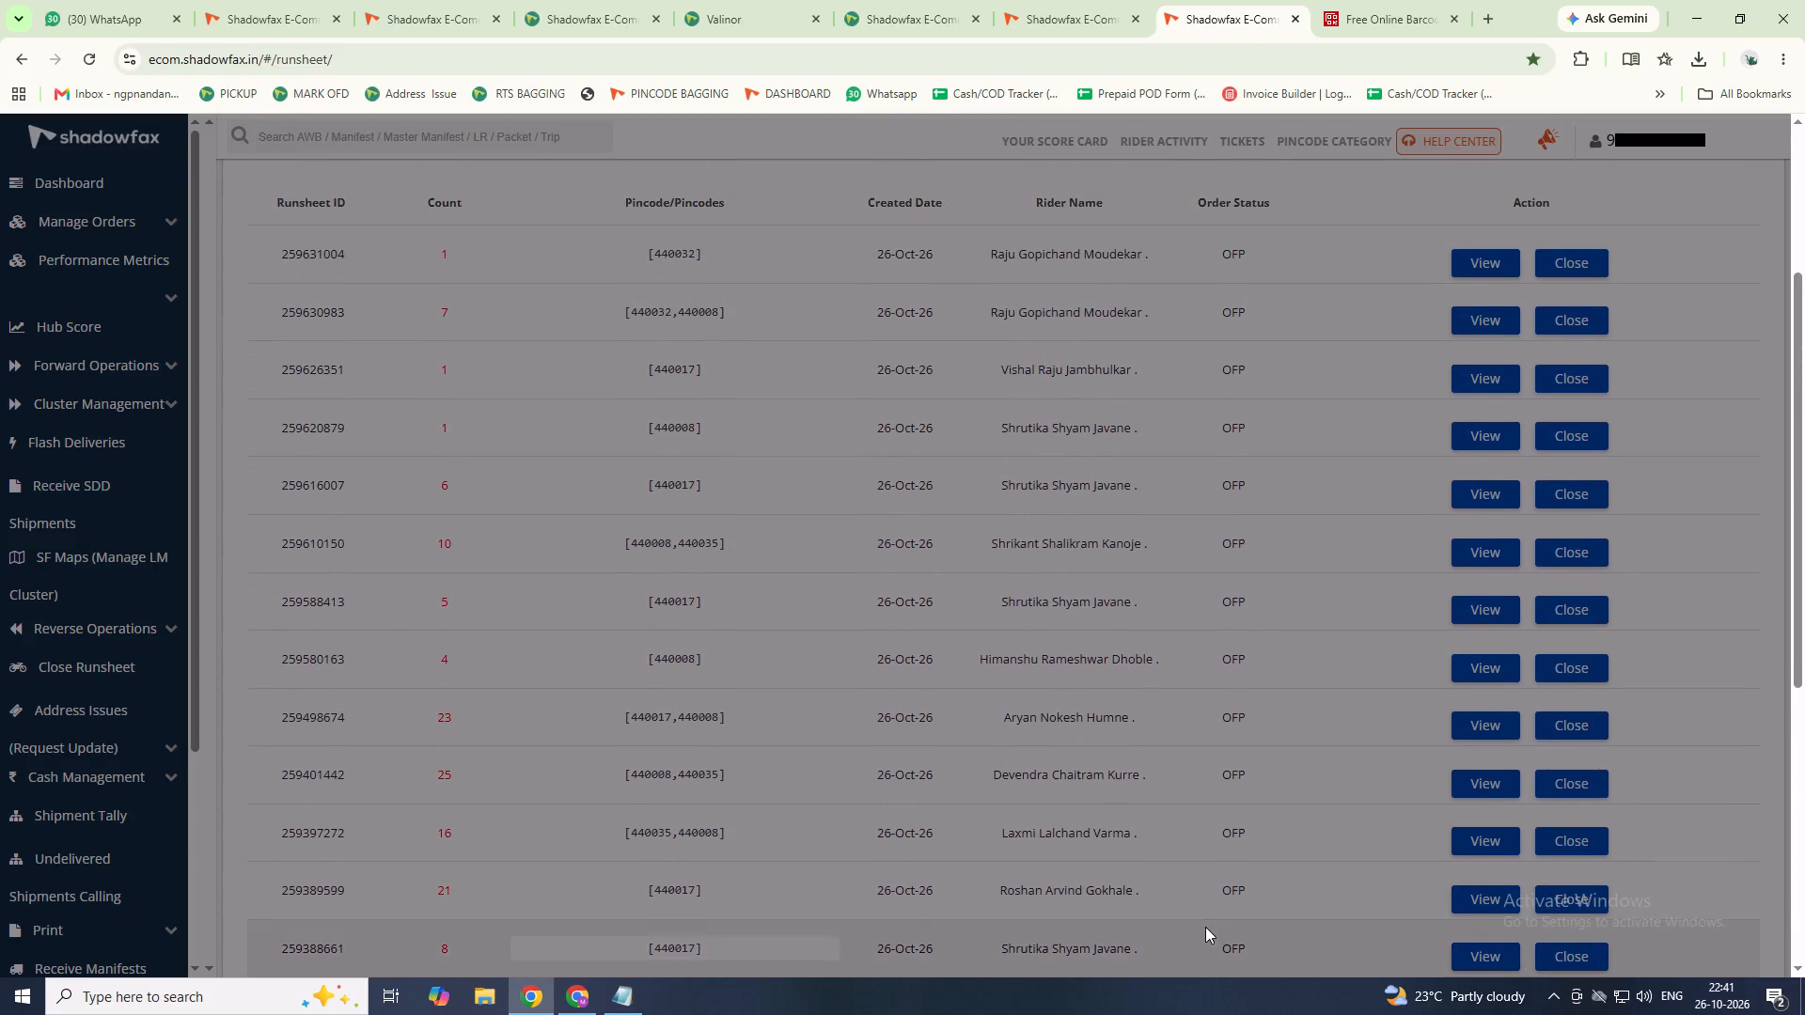
scroll(1205, 927, up, 3)
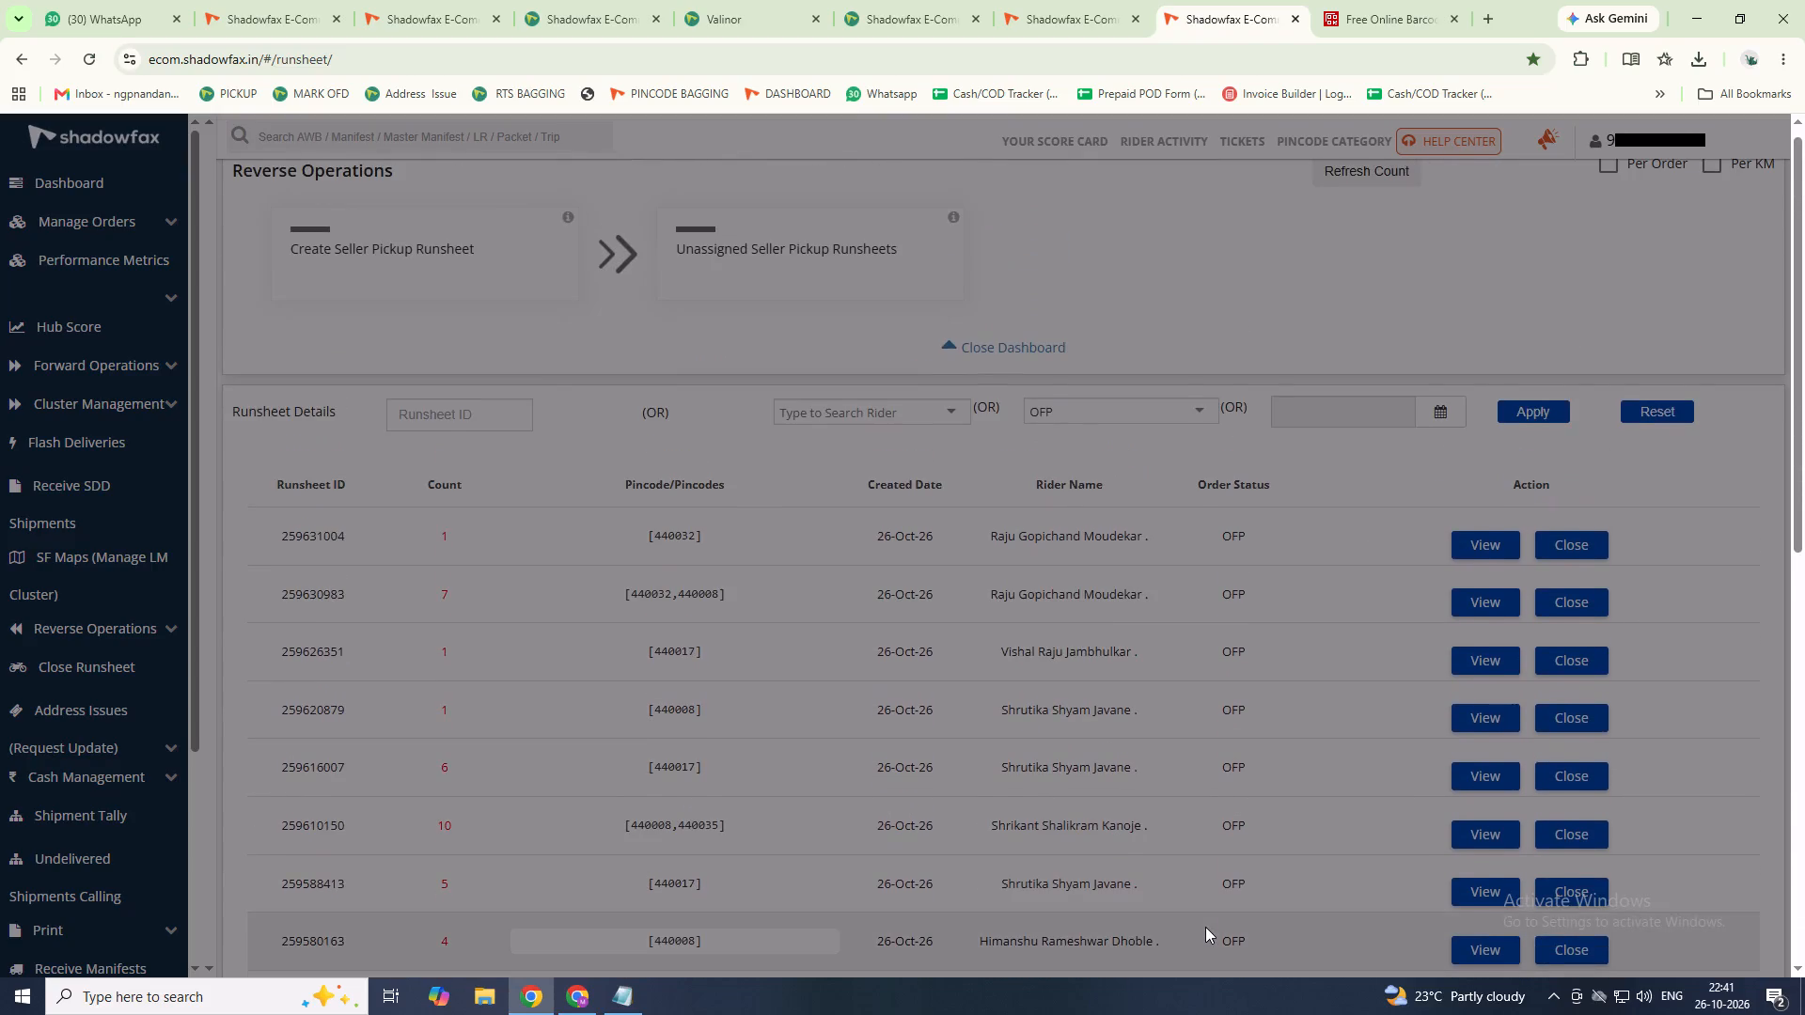
scroll(1205, 927, up, 3)
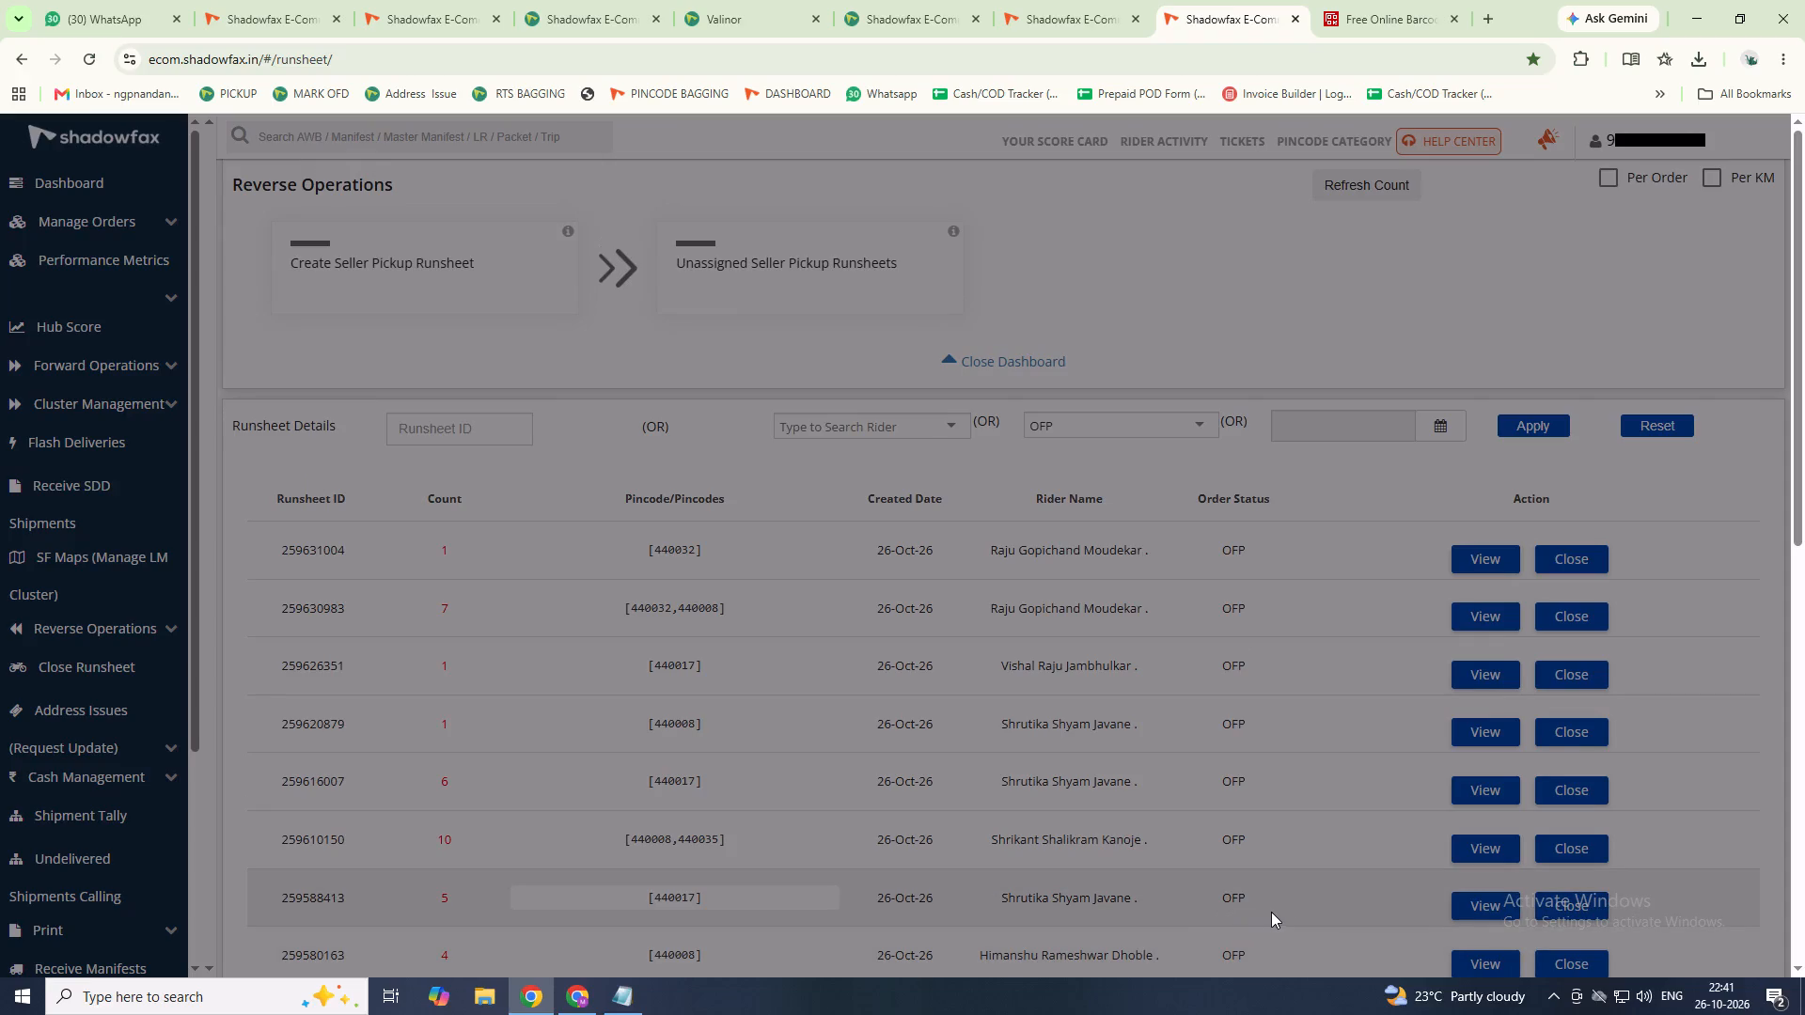
click(1593, 734)
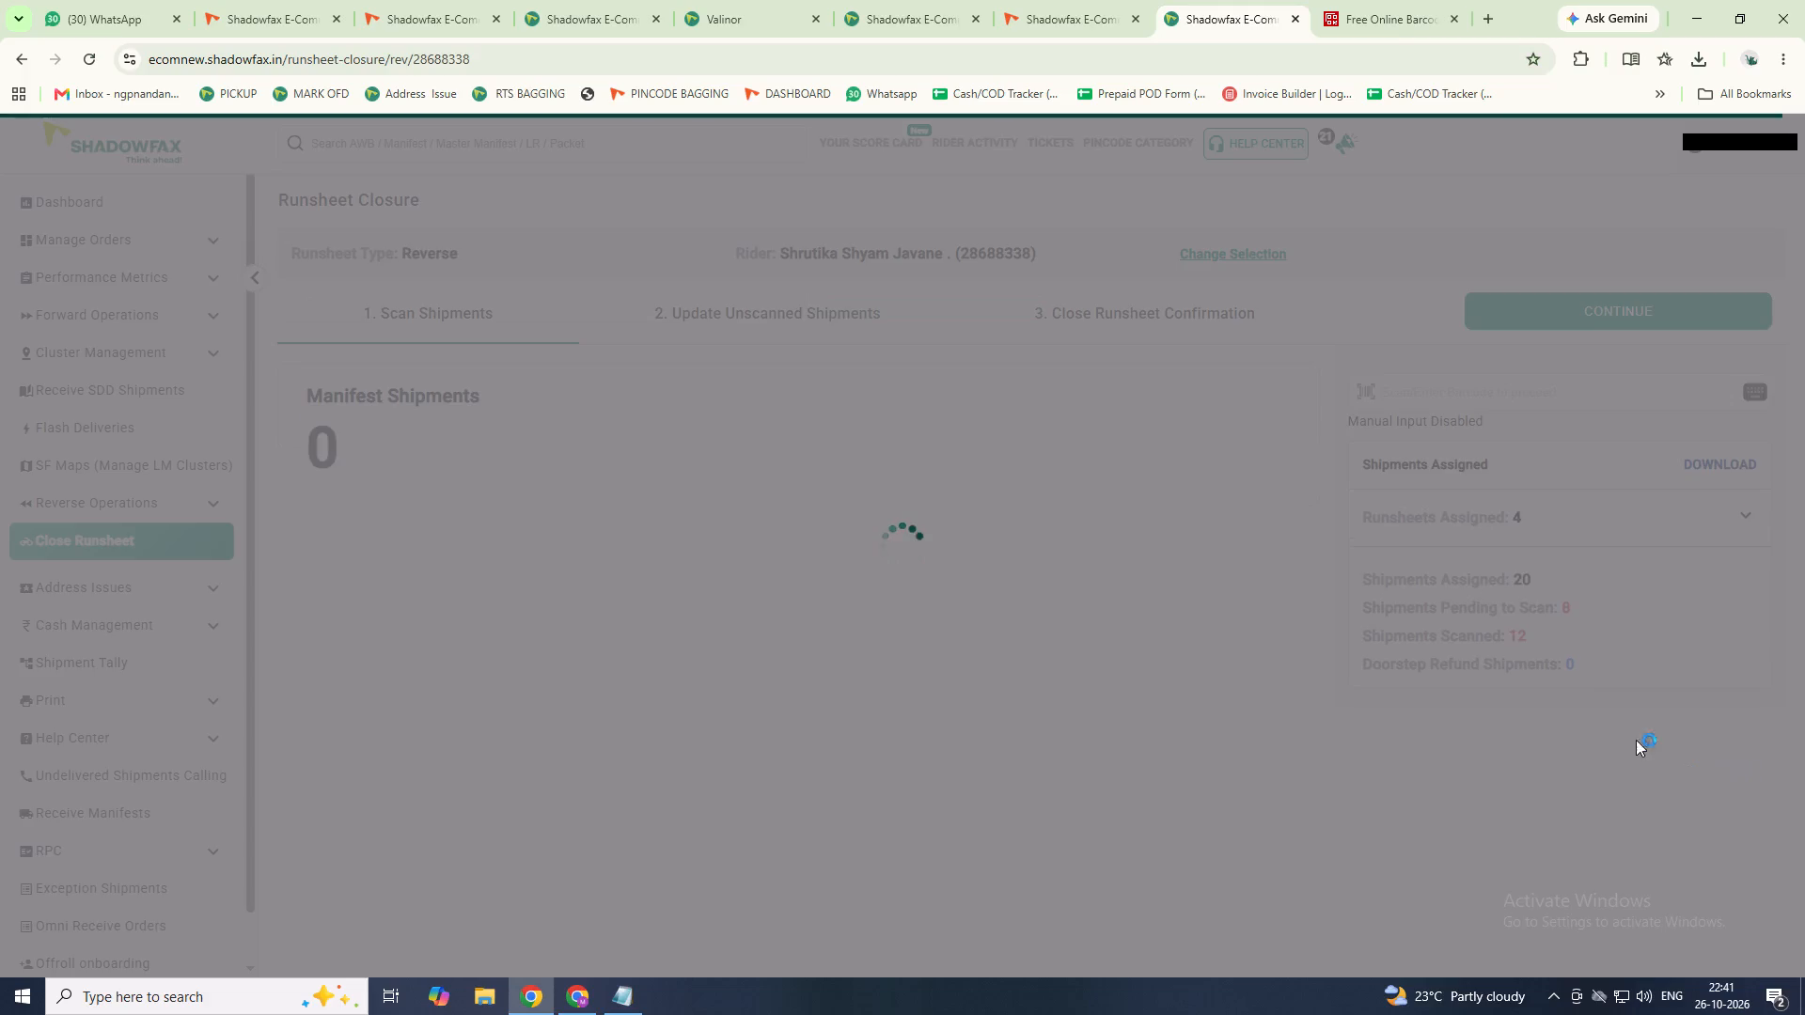
click(1662, 320)
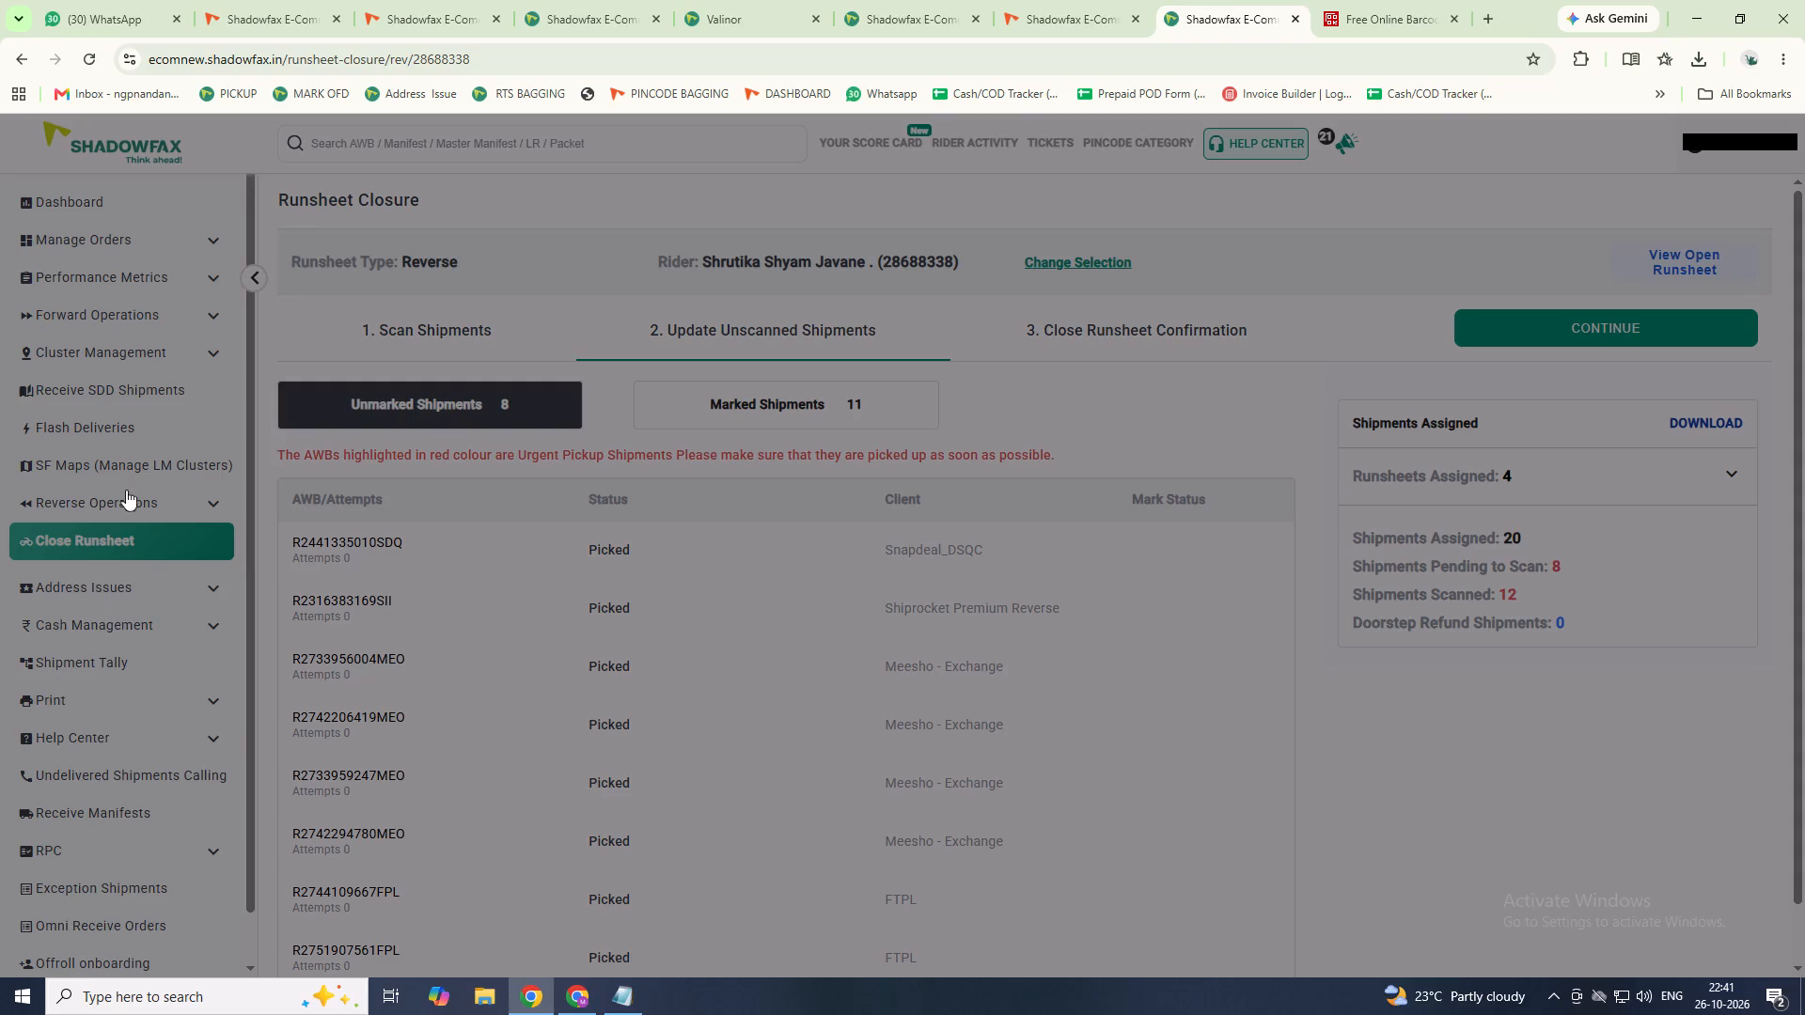
Open Receive & Manifest under Reverse Operations and activate the barcode entry for scanning shipments.
click(196, 503)
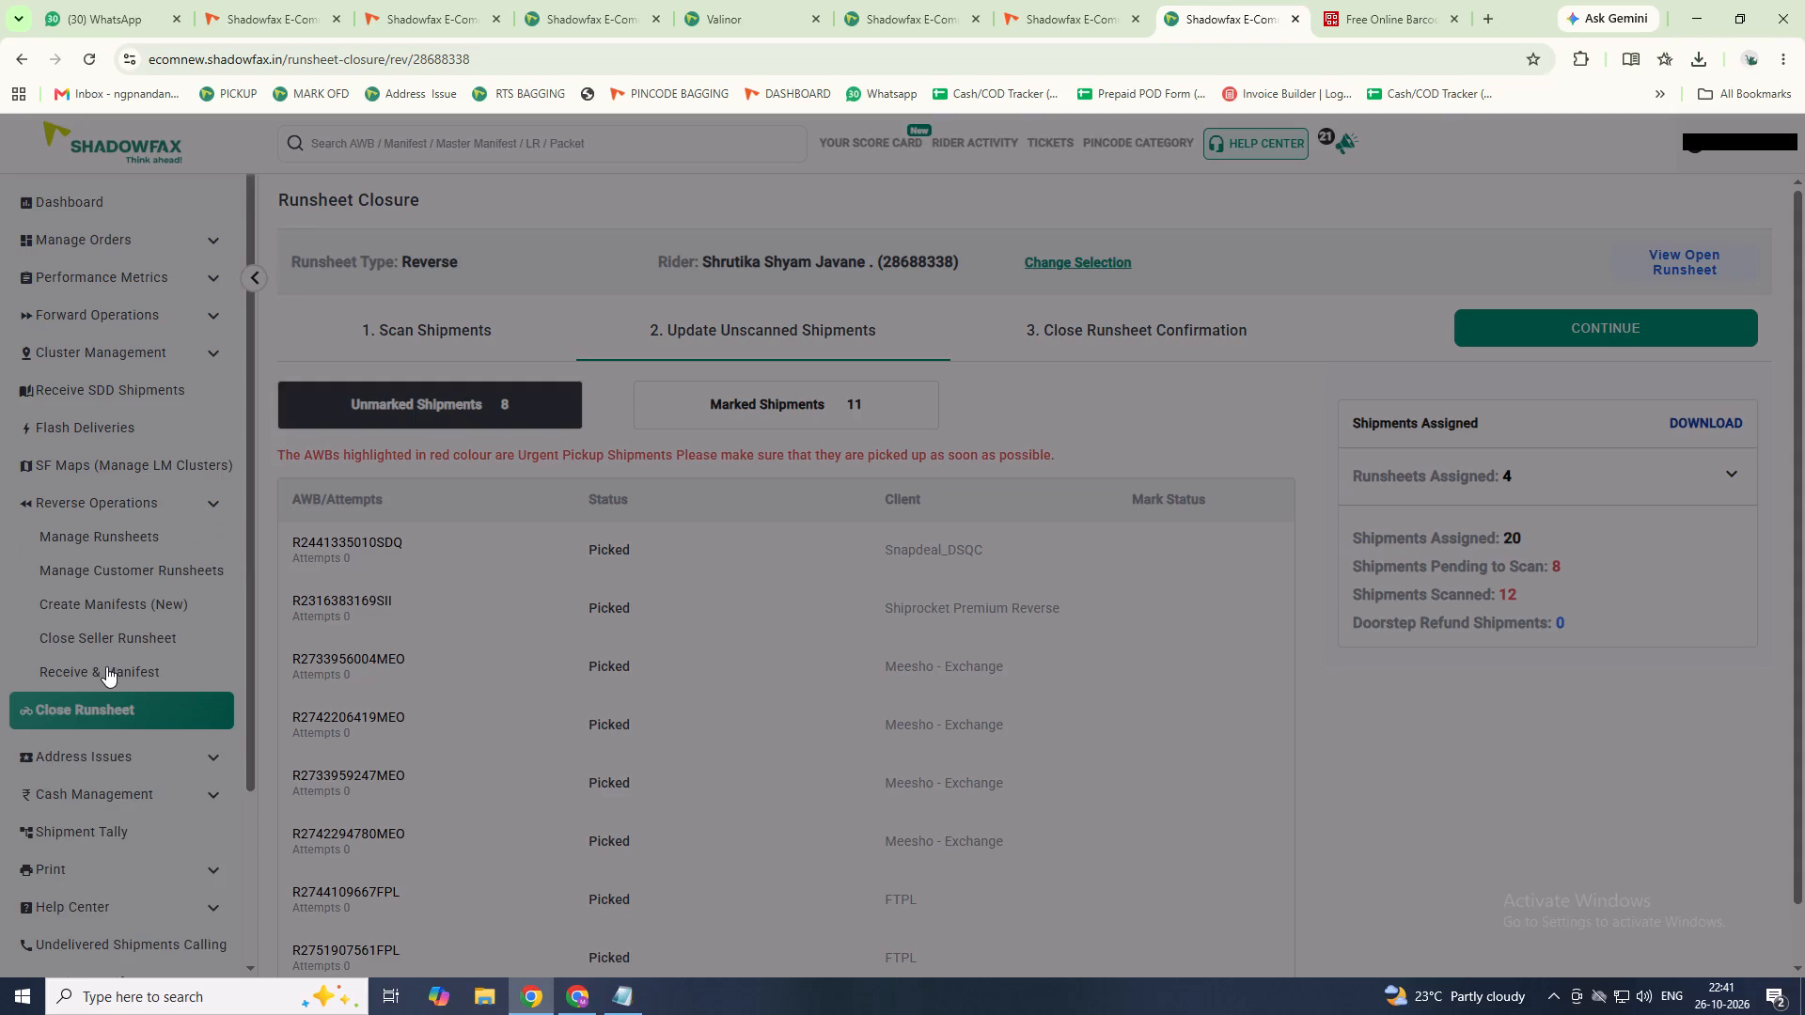
click(110, 630)
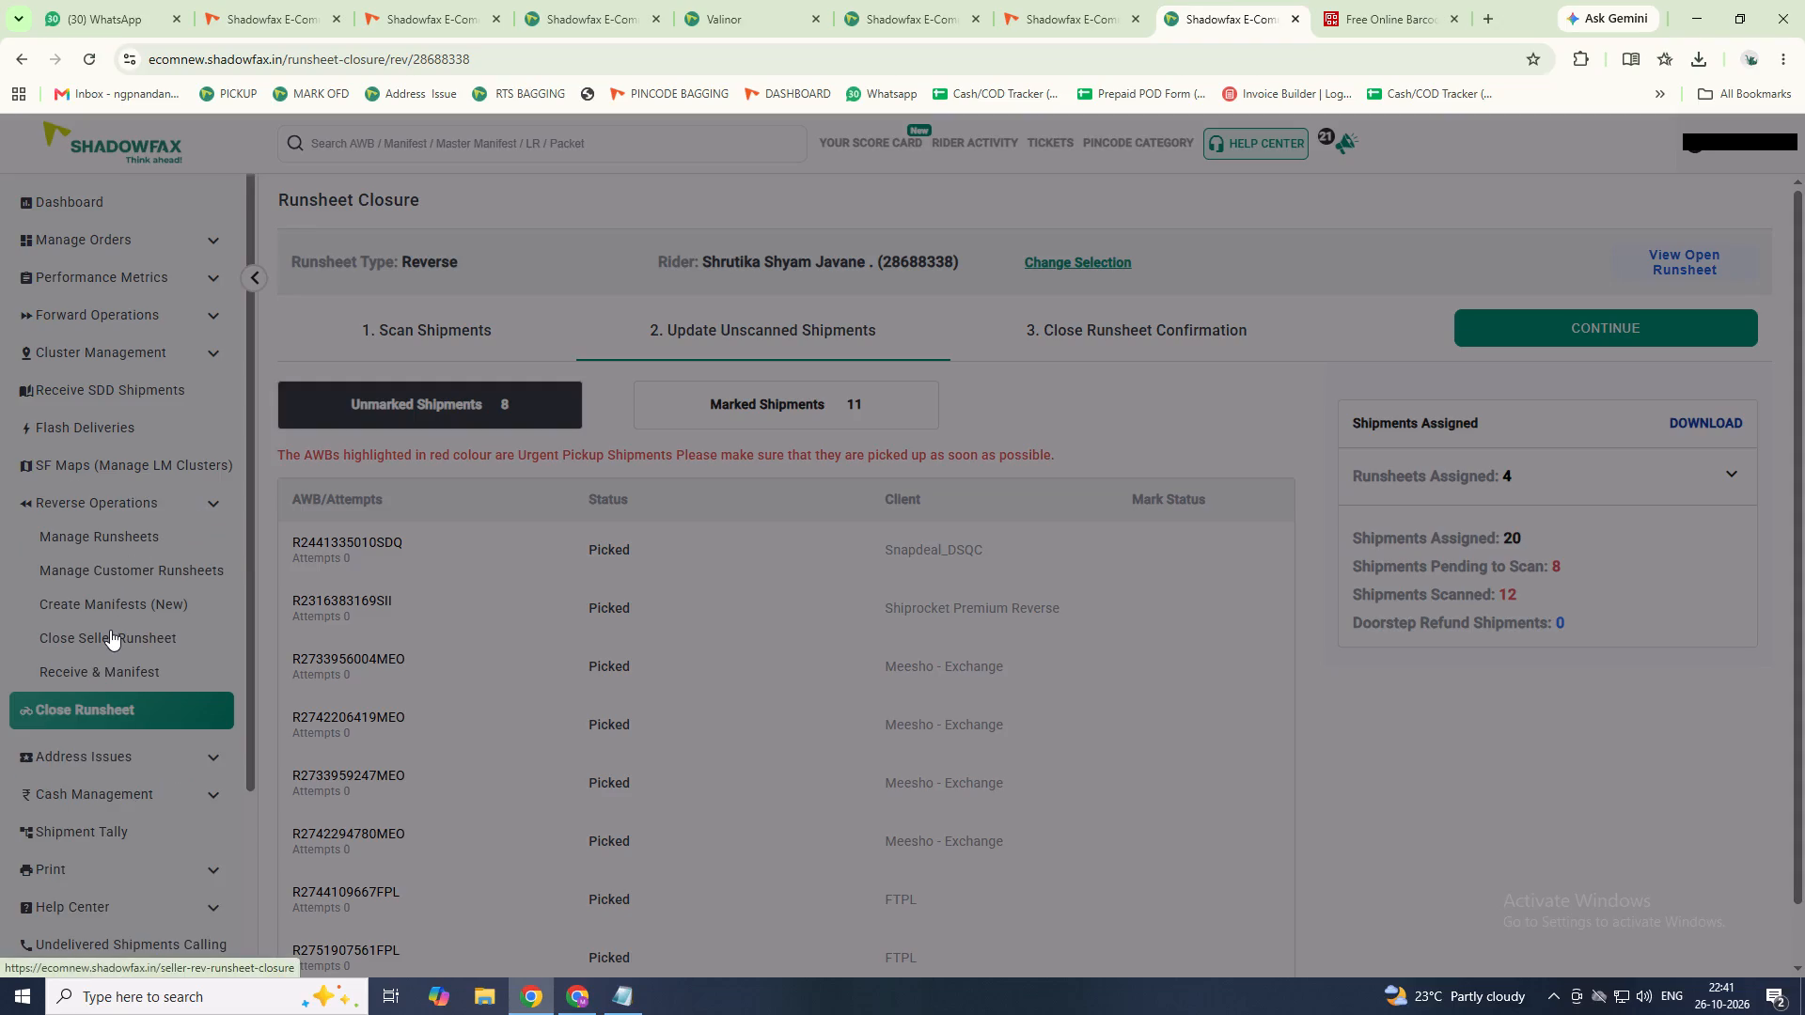
click(93, 669)
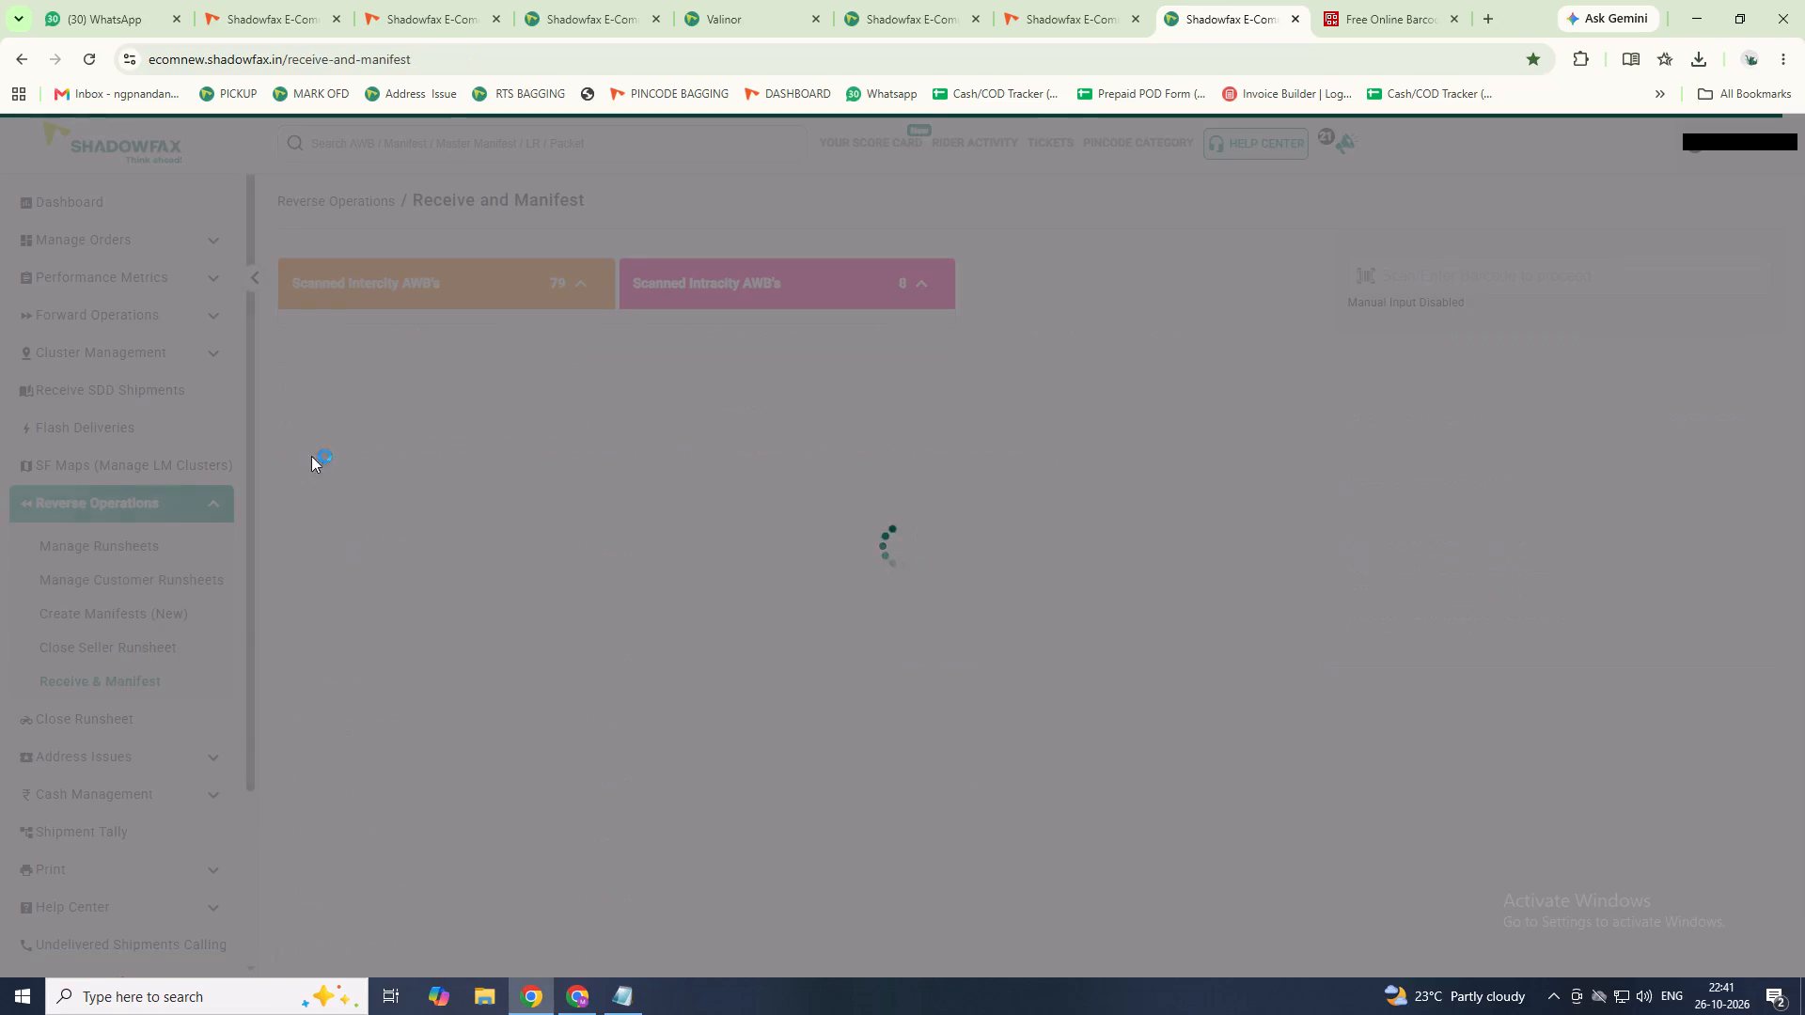
click(1468, 274)
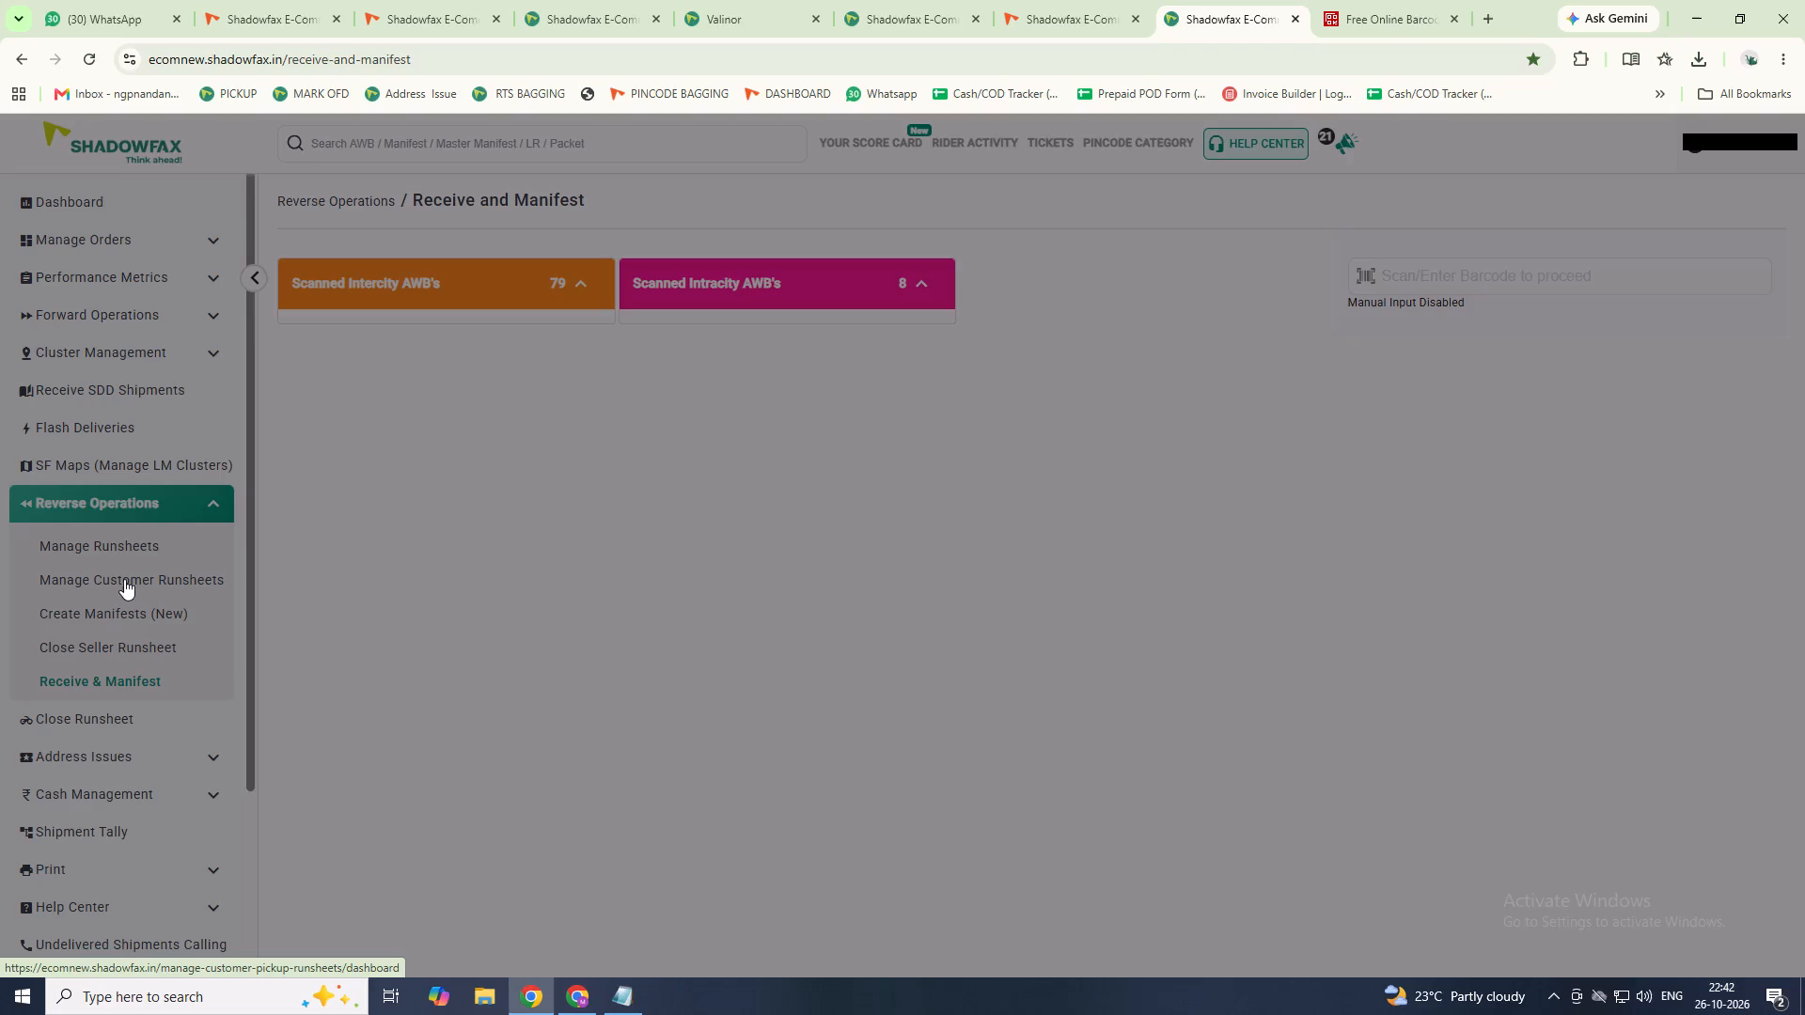
Review the Scanned Intercity AWB's list through to its end, and open its Create Manifest form but cancel it.
click(576, 277)
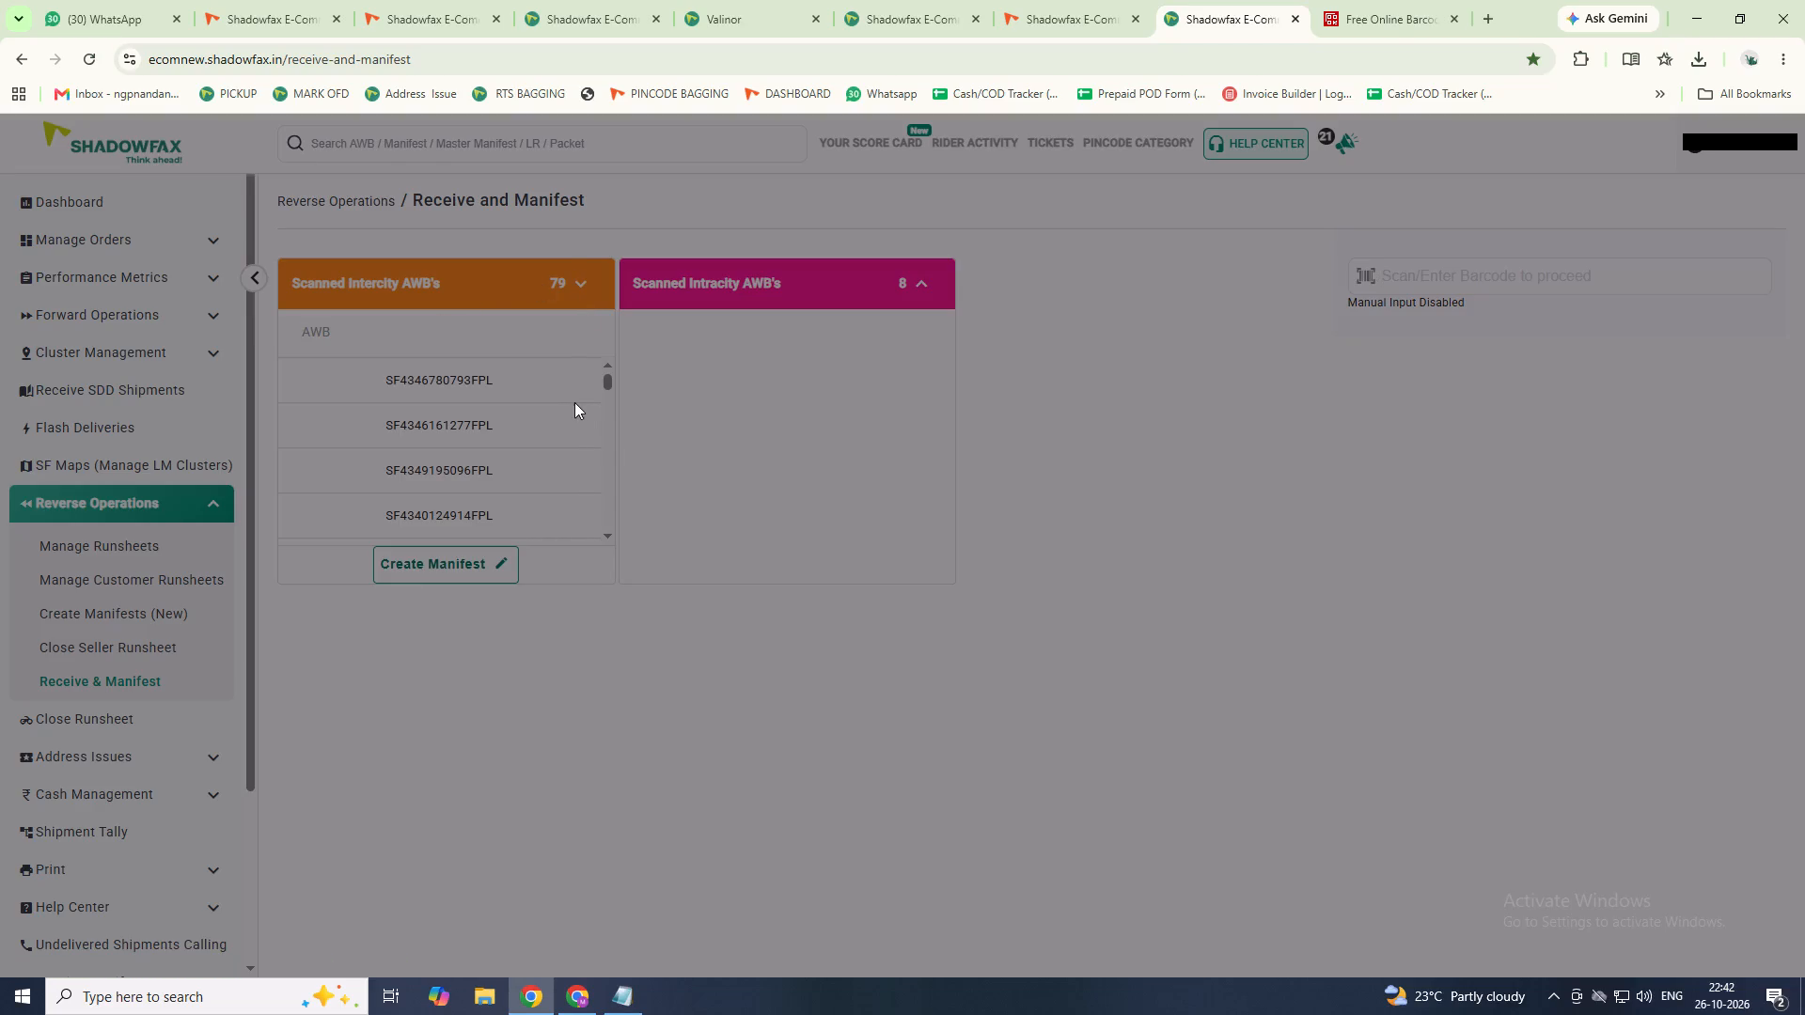
click(573, 395)
drag(604, 378, 622, 554)
click(494, 566)
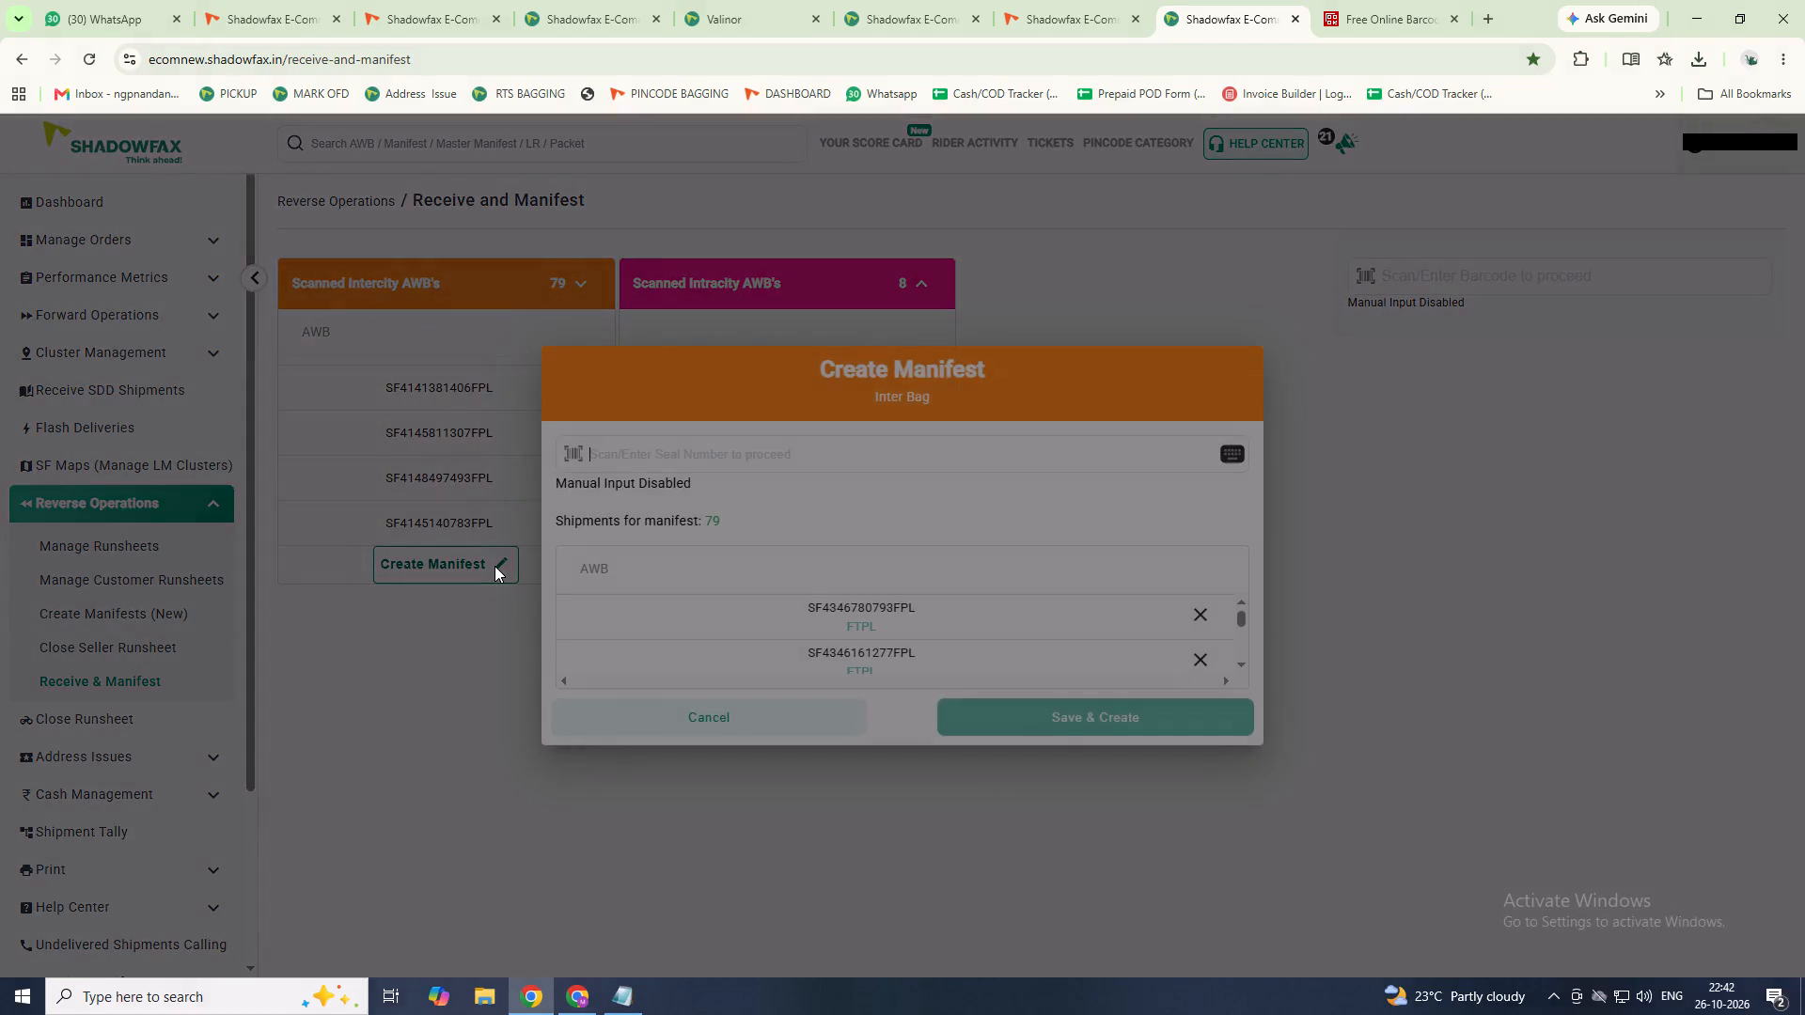
click(655, 708)
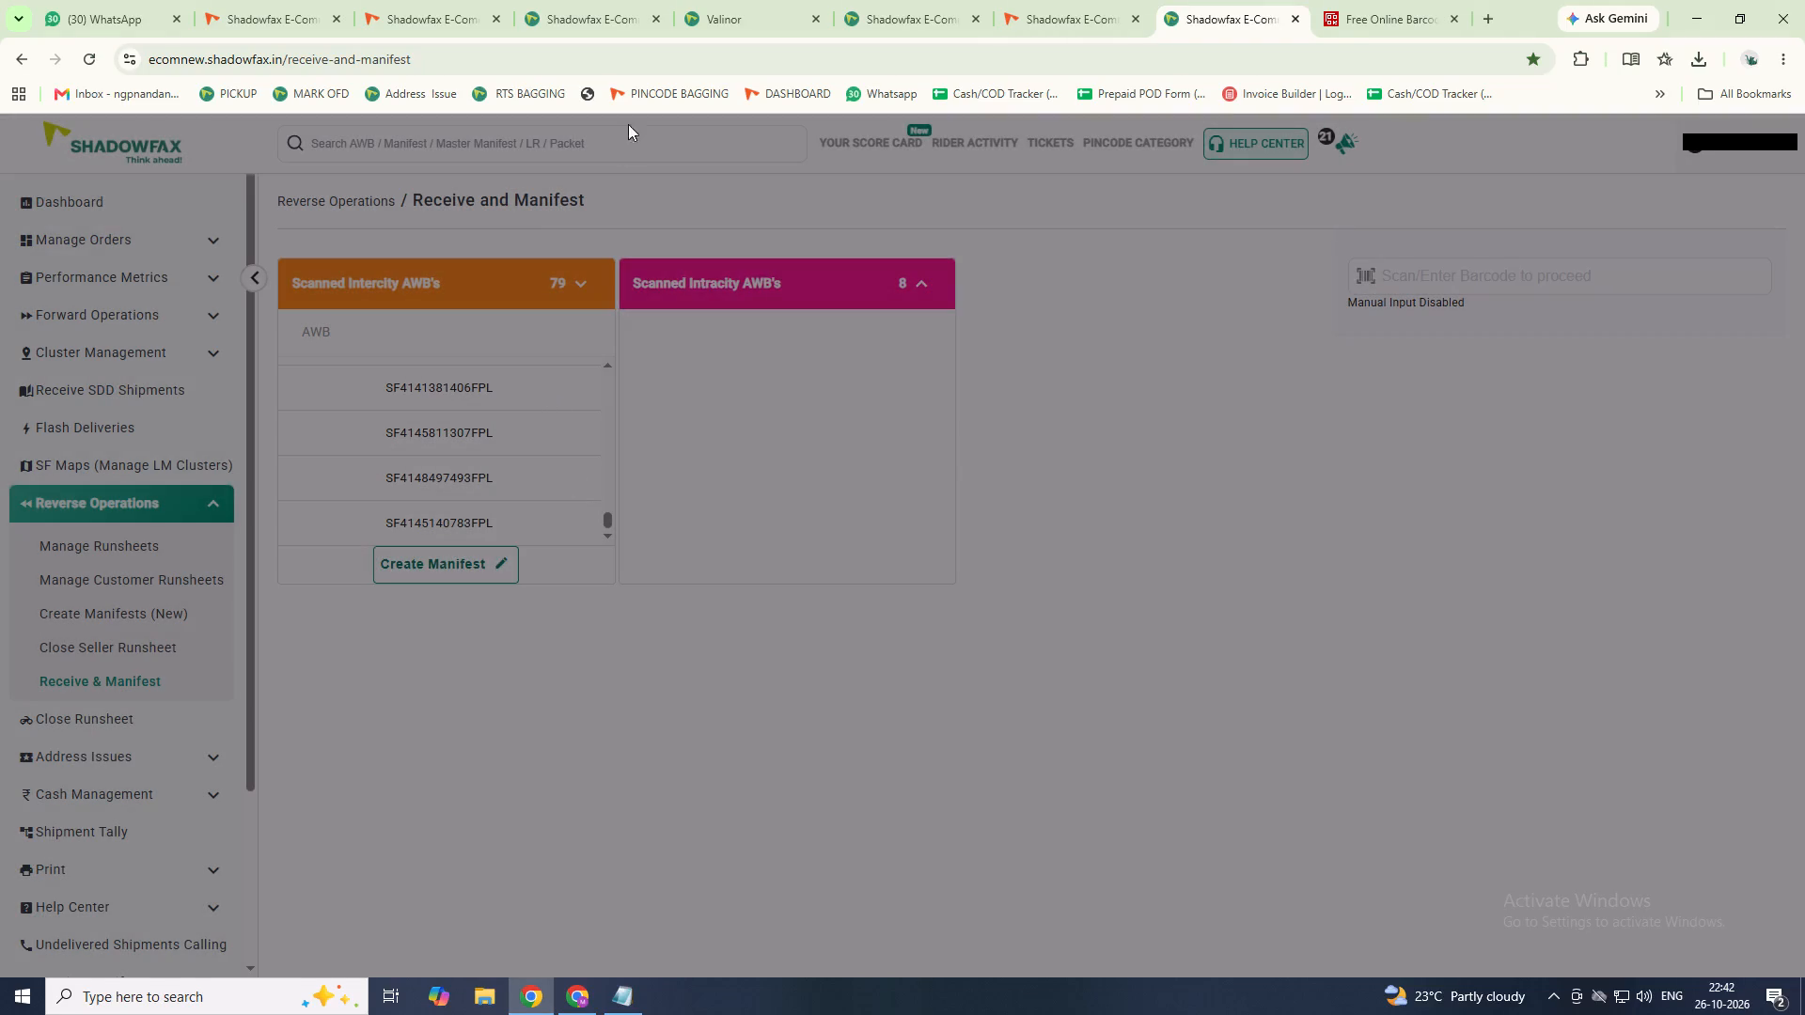
triple_click(573, 400)
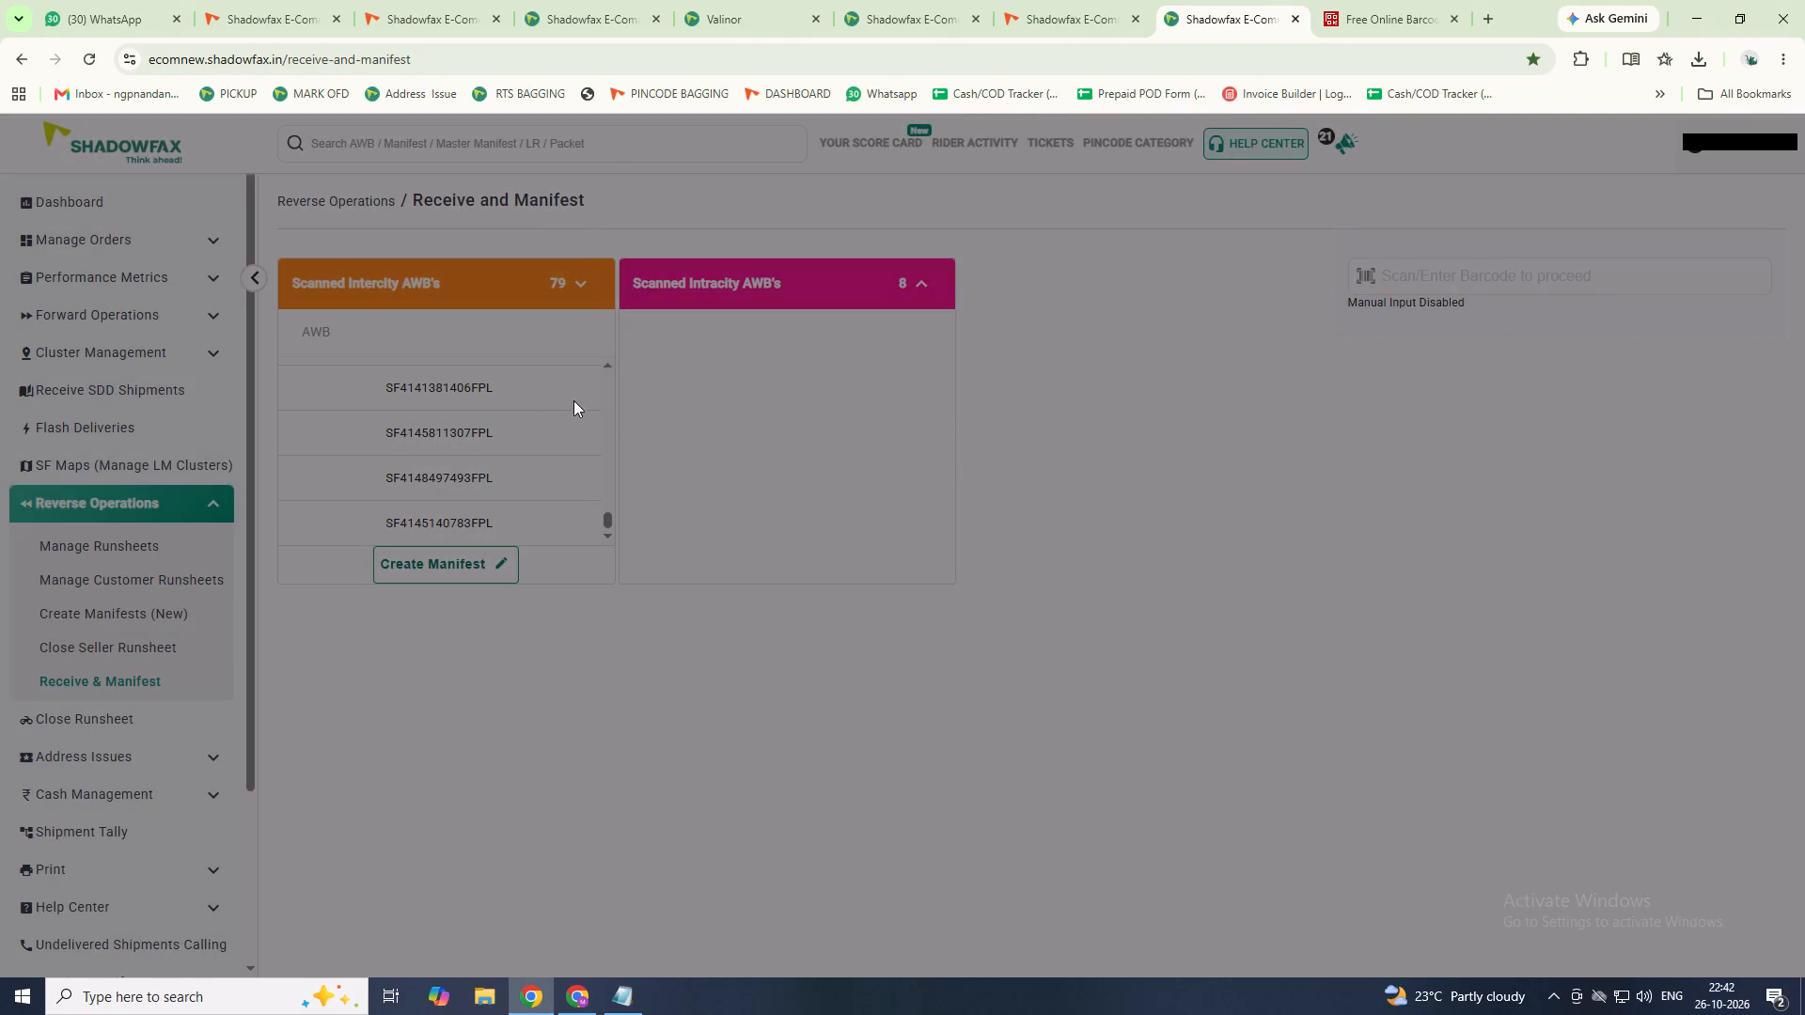